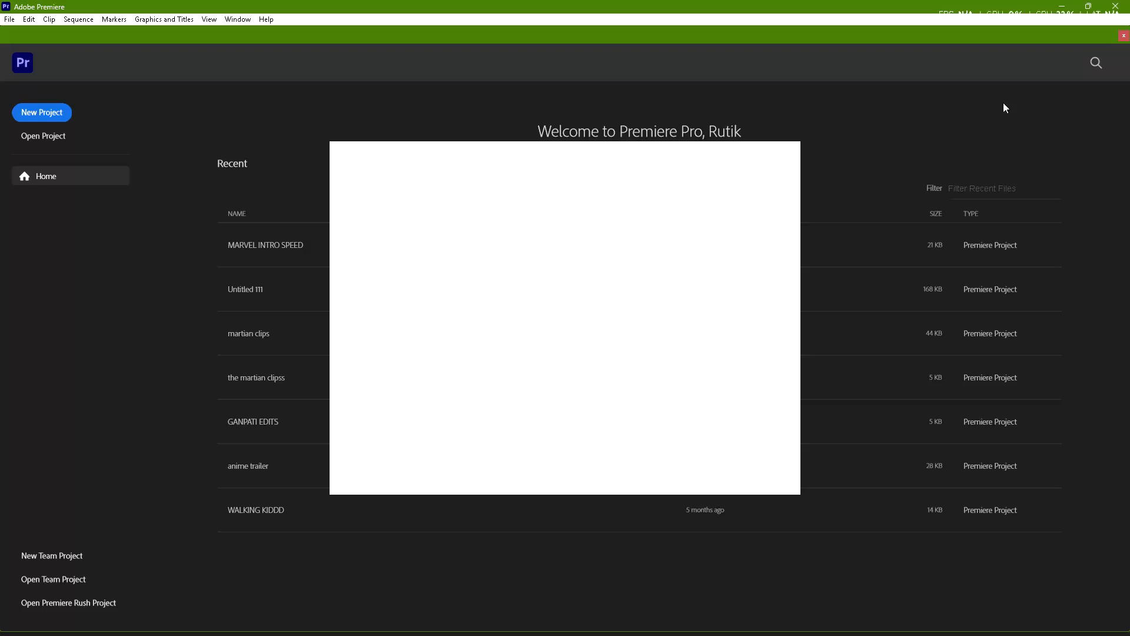
Open the recent project MARVEL INTRO SPEED.
click(900, 129)
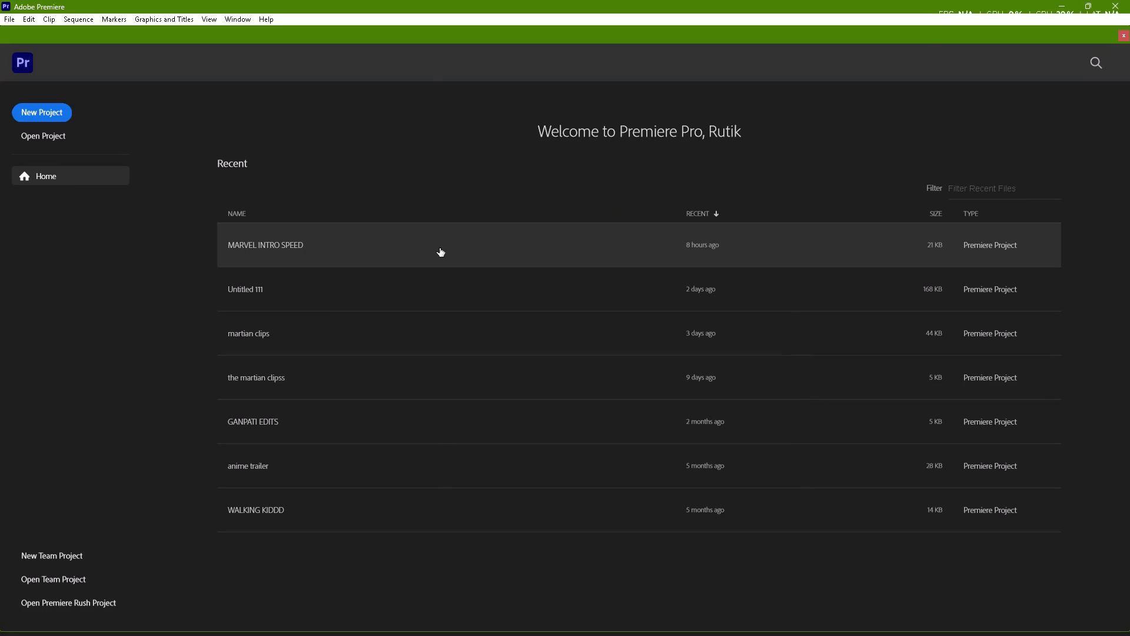
click(440, 248)
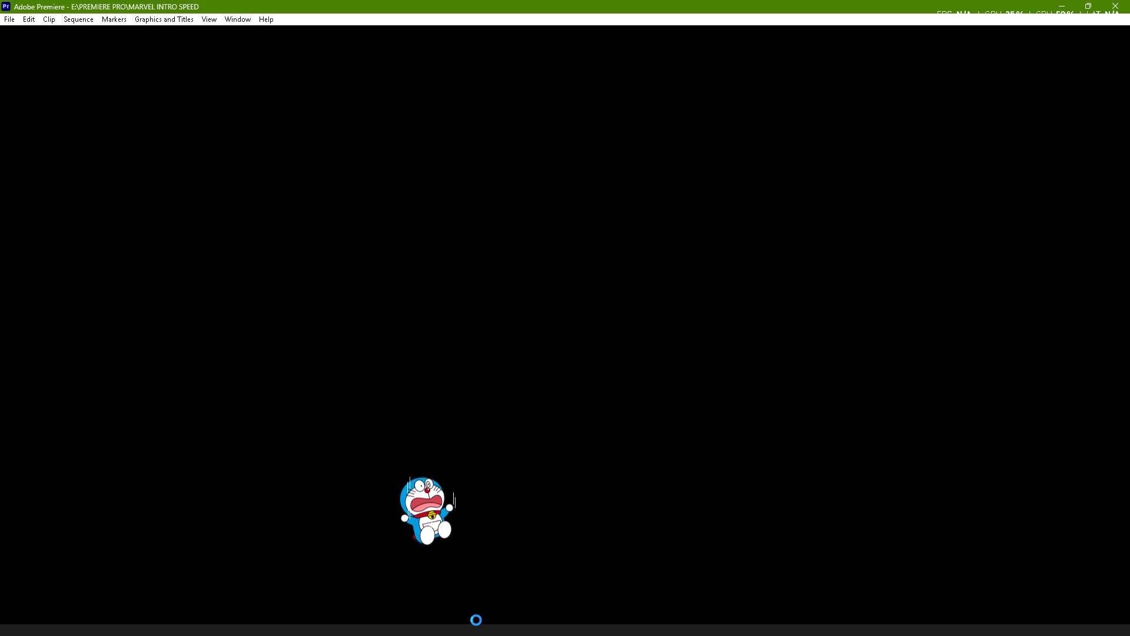
Dismiss the animated Doraemon desktop pet by making it leave the screen.
right_click(433, 599)
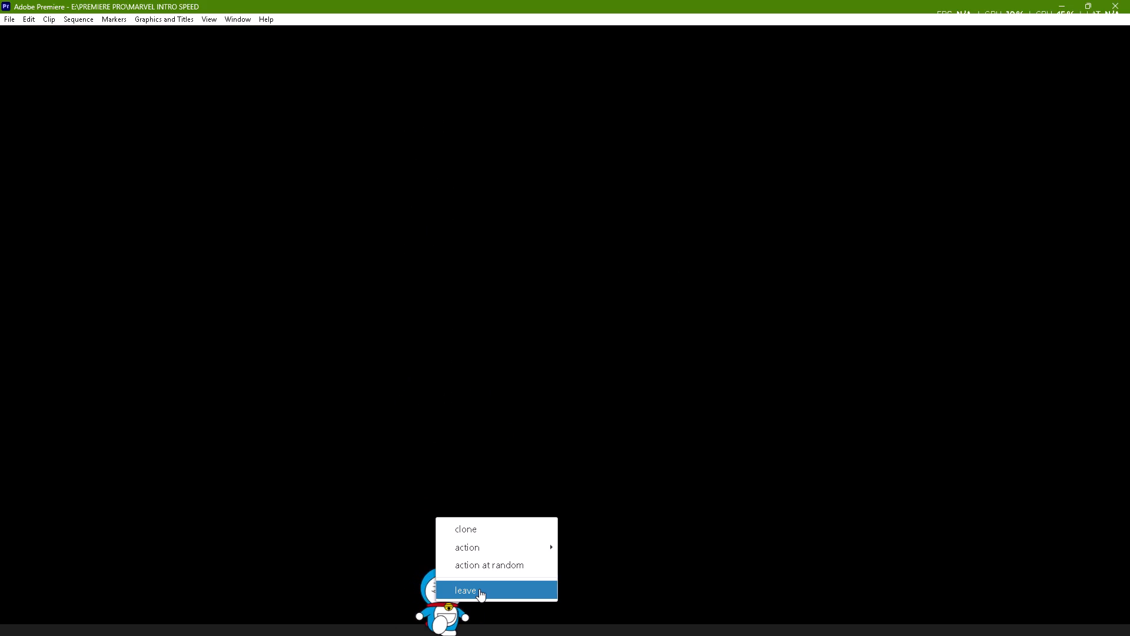
click(479, 589)
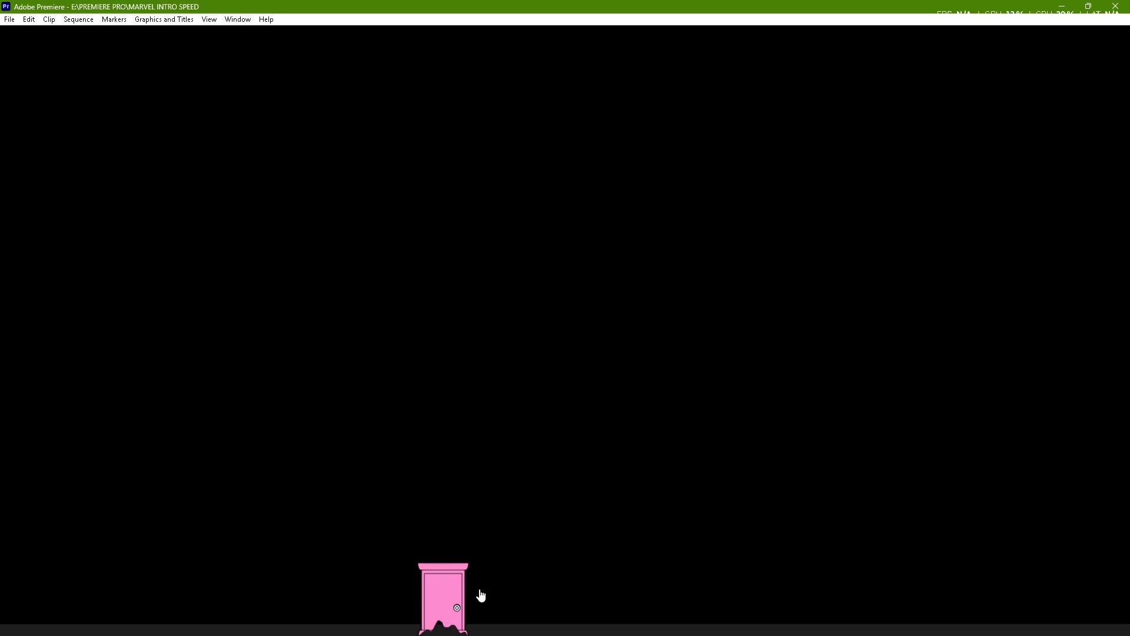
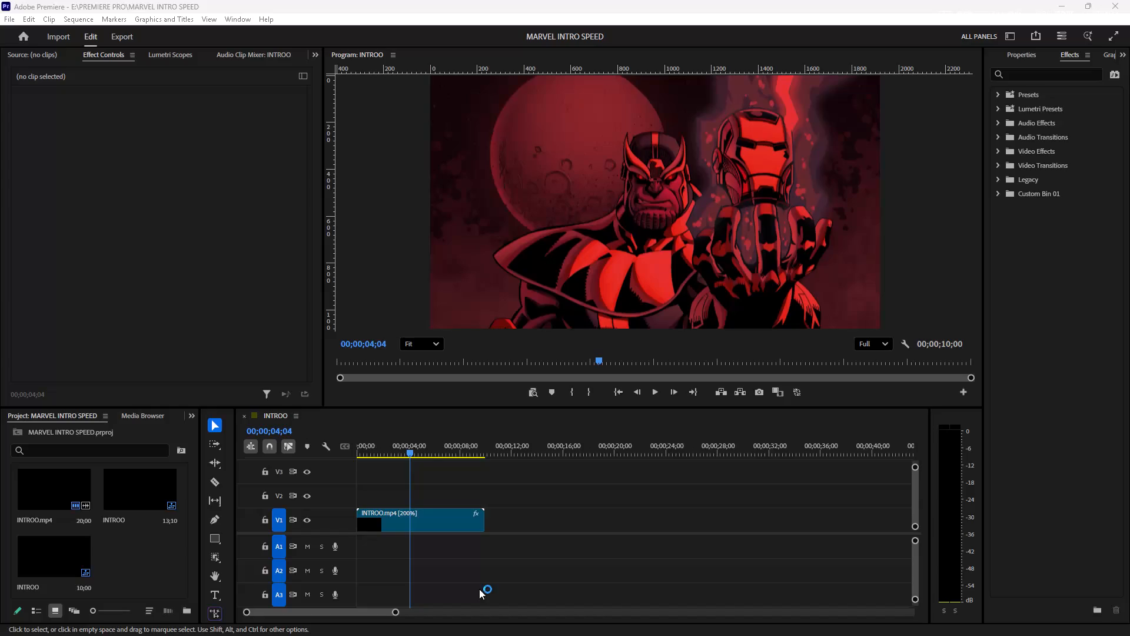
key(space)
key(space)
Preview the INTROO sequence from its beginning and pause at about 00;00;02;18.
drag(408, 452, 338, 443)
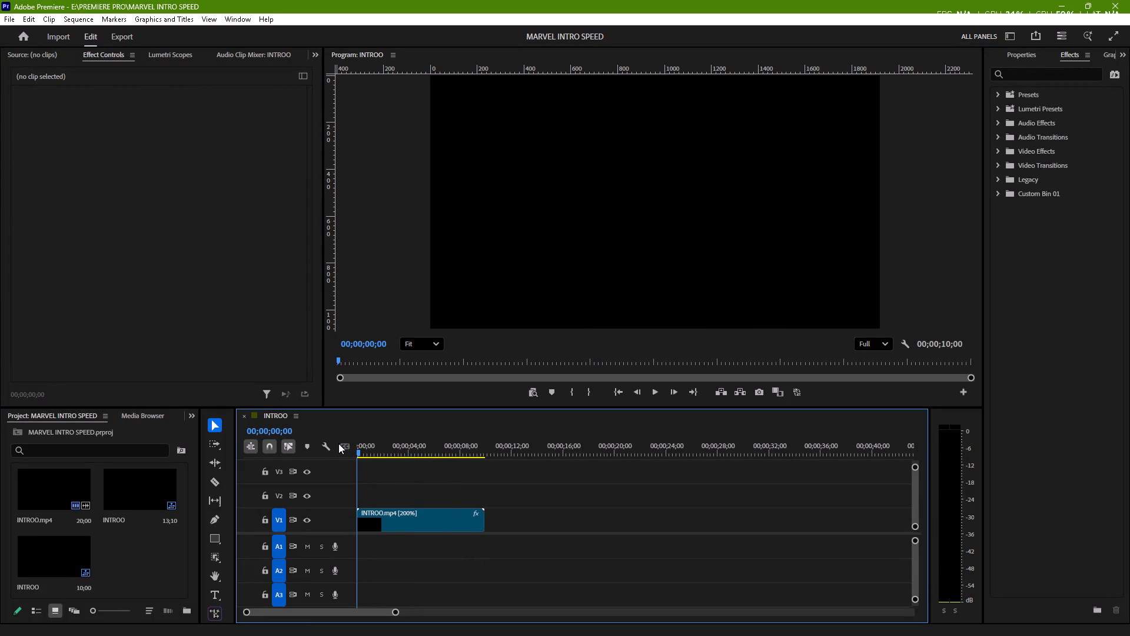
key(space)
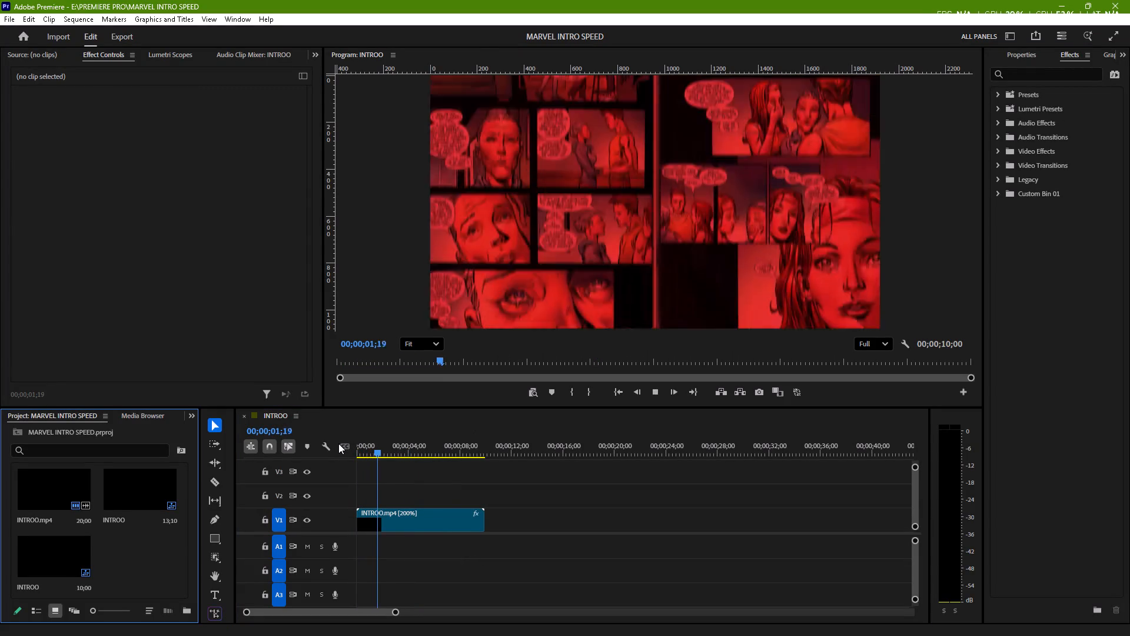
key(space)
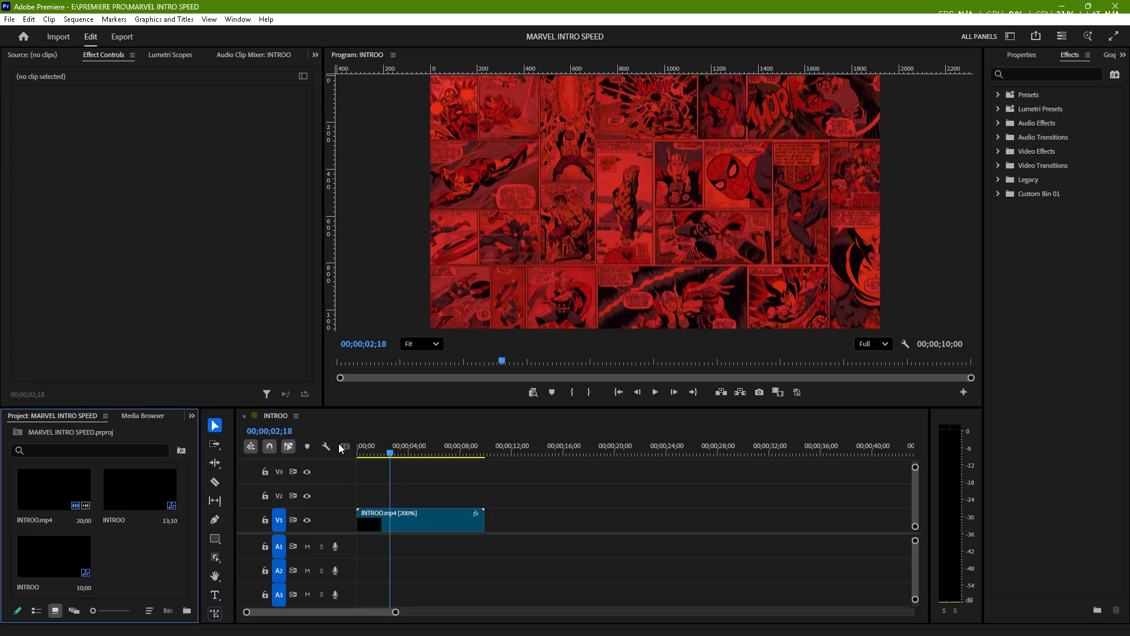
Turn off the computer's Wi-Fi connection and return to the INTROO sequence.
key(super+a)
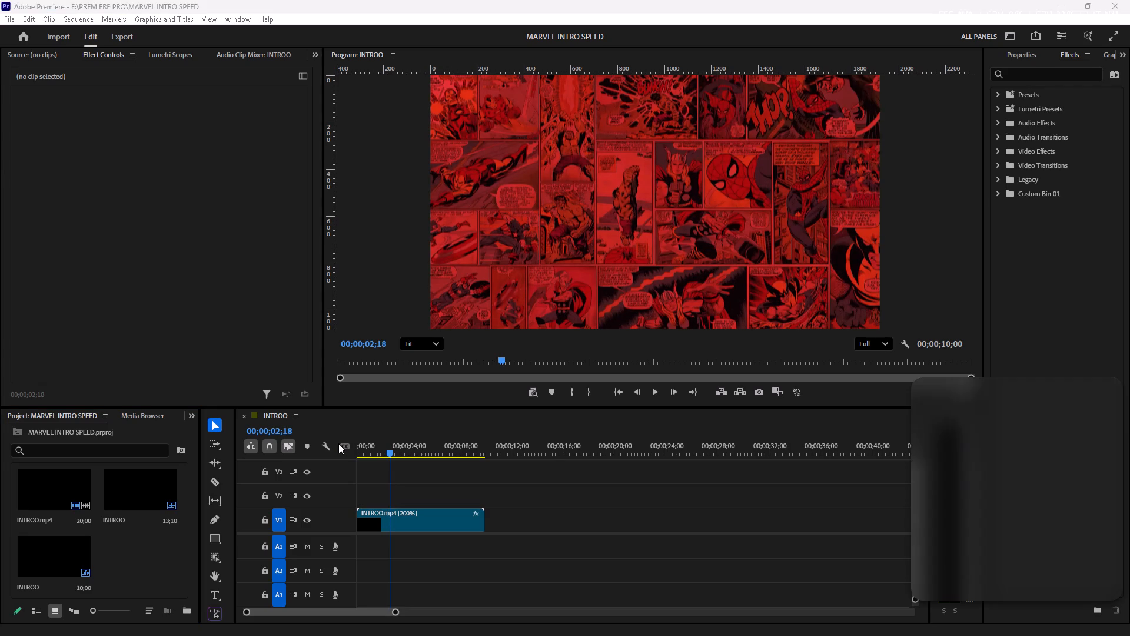
click(939, 399)
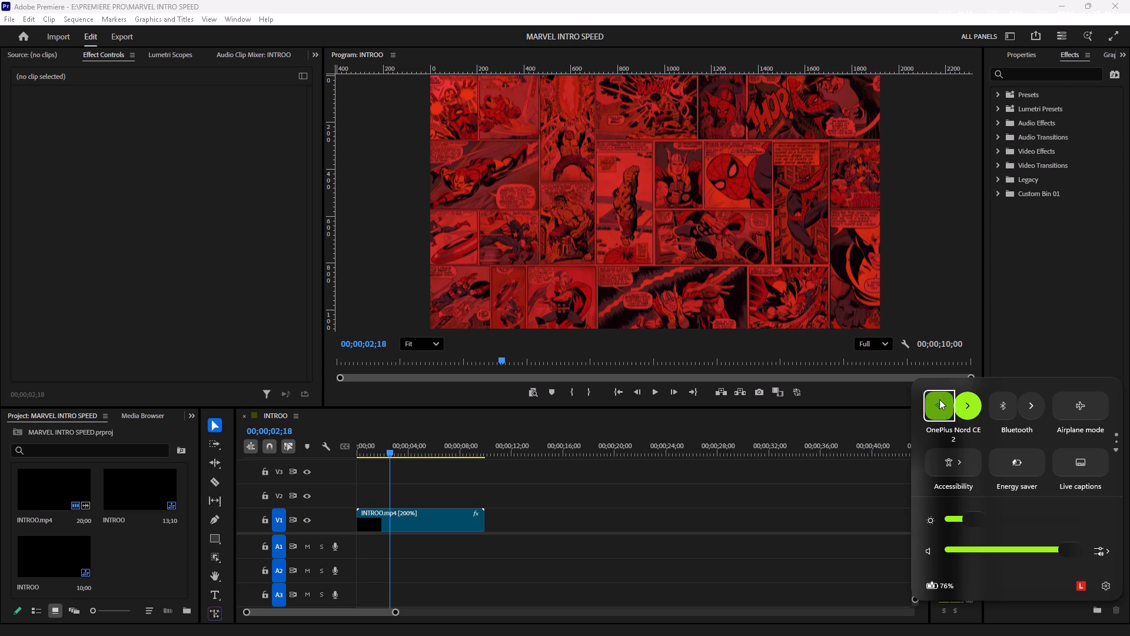
click(934, 300)
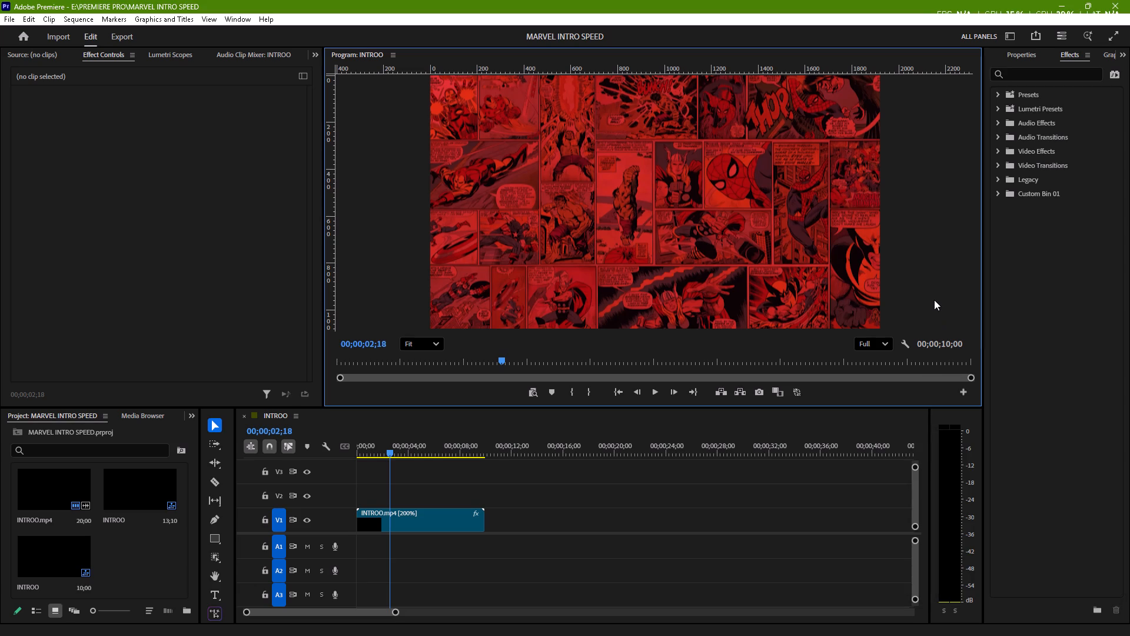
Resume previewing the INTROO sequence and pause at about 00;00;05;02.
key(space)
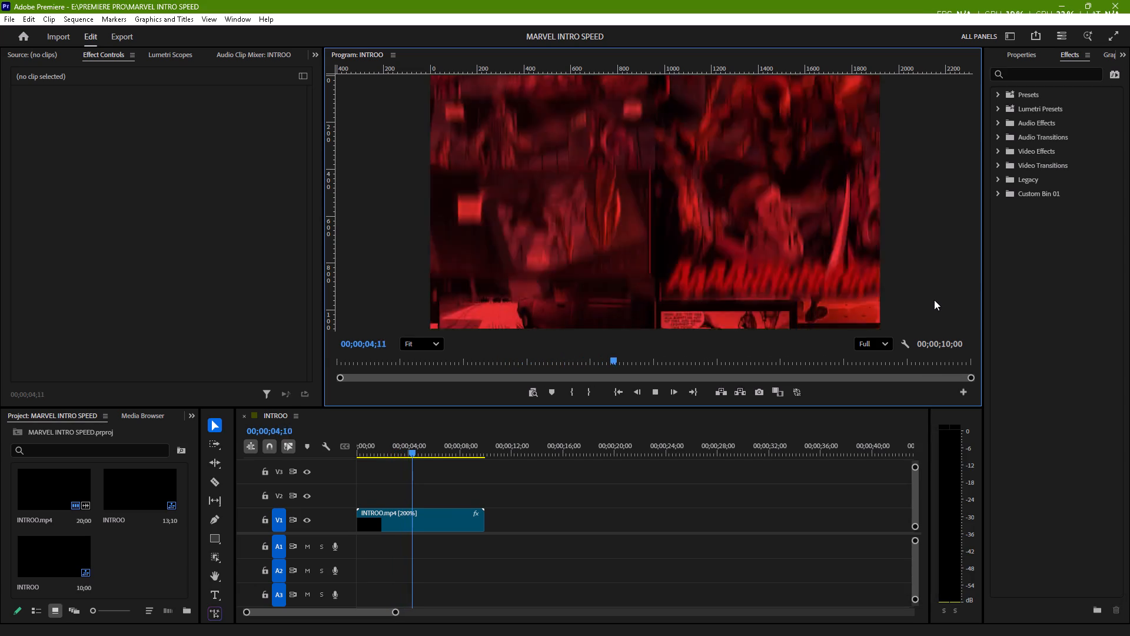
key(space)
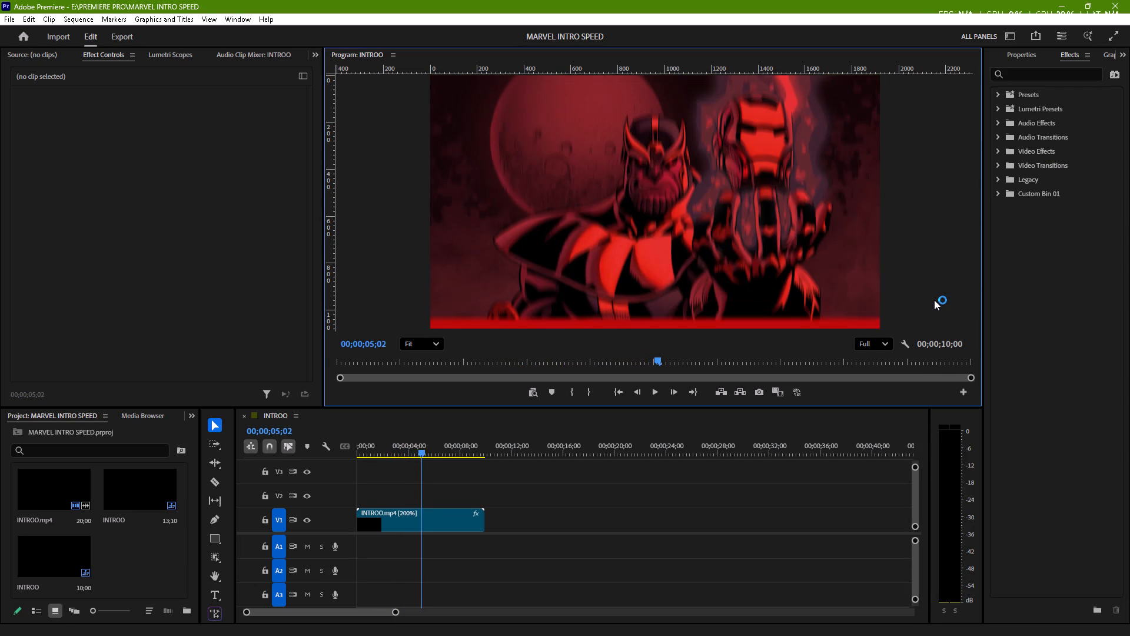
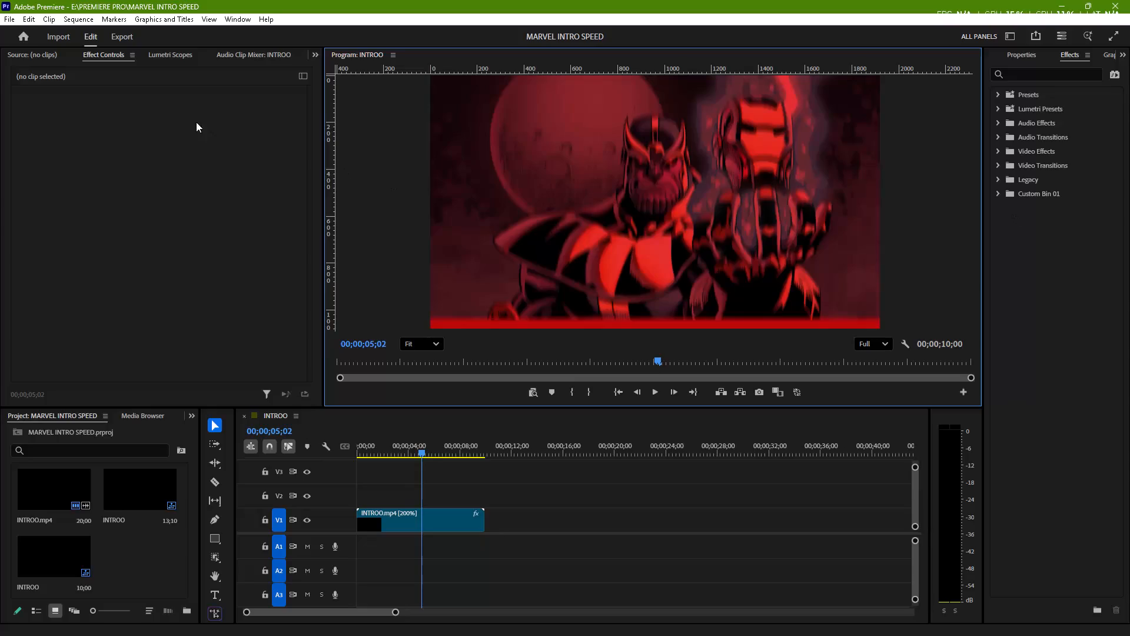
Try to create a new project named "marvel intro PR" in E:\PREMIERE PRO.
click(4, 21)
click(33, 38)
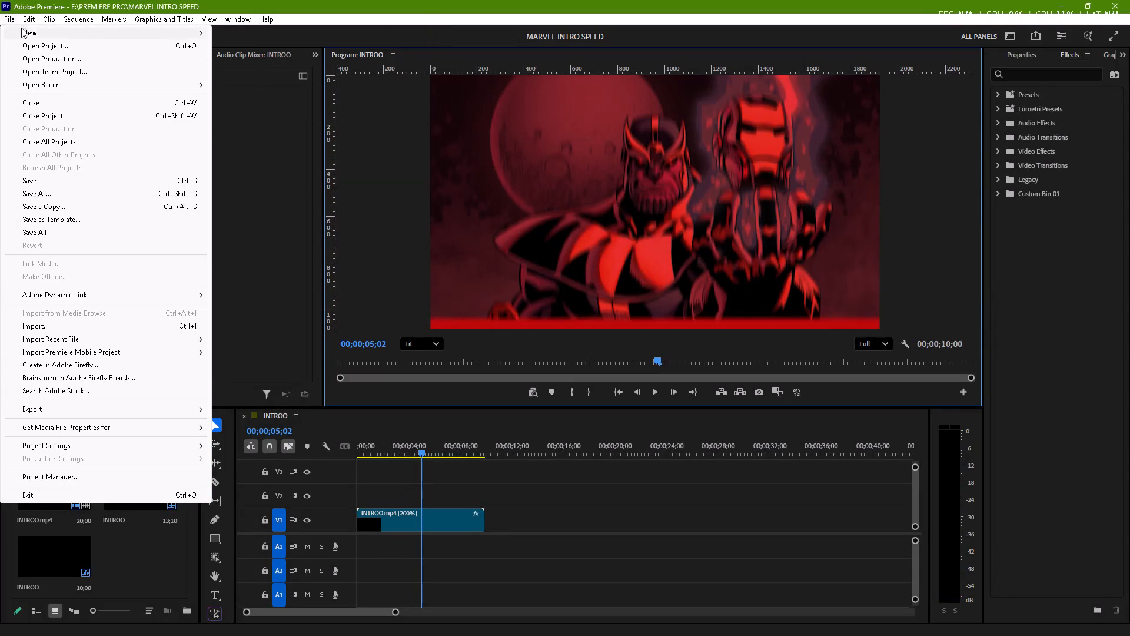
click(239, 31)
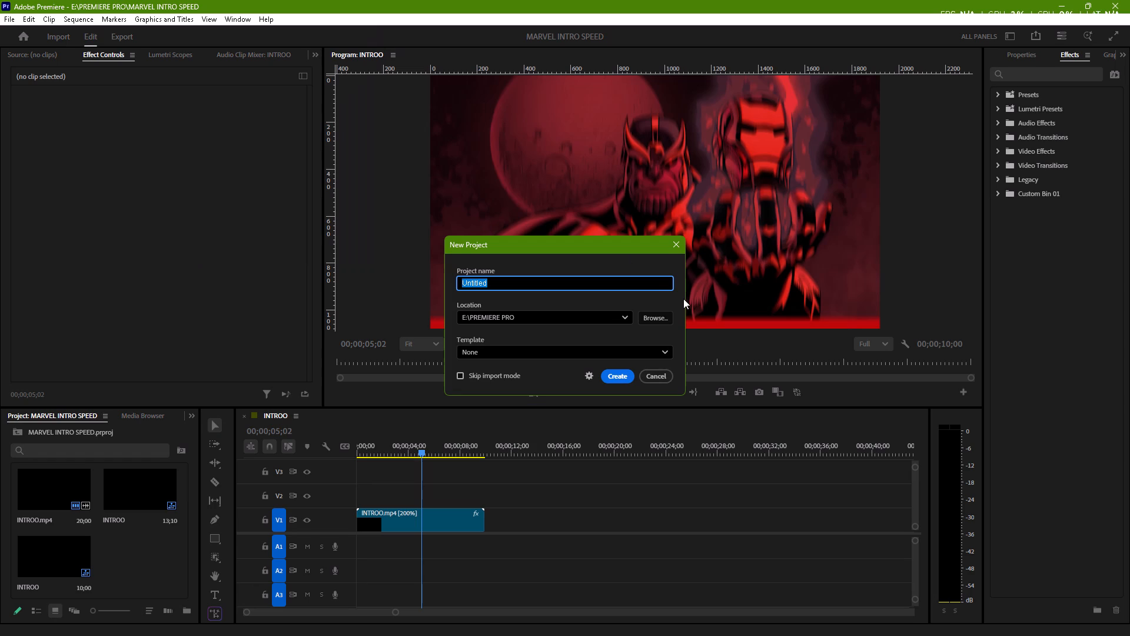
text(marvel intro)
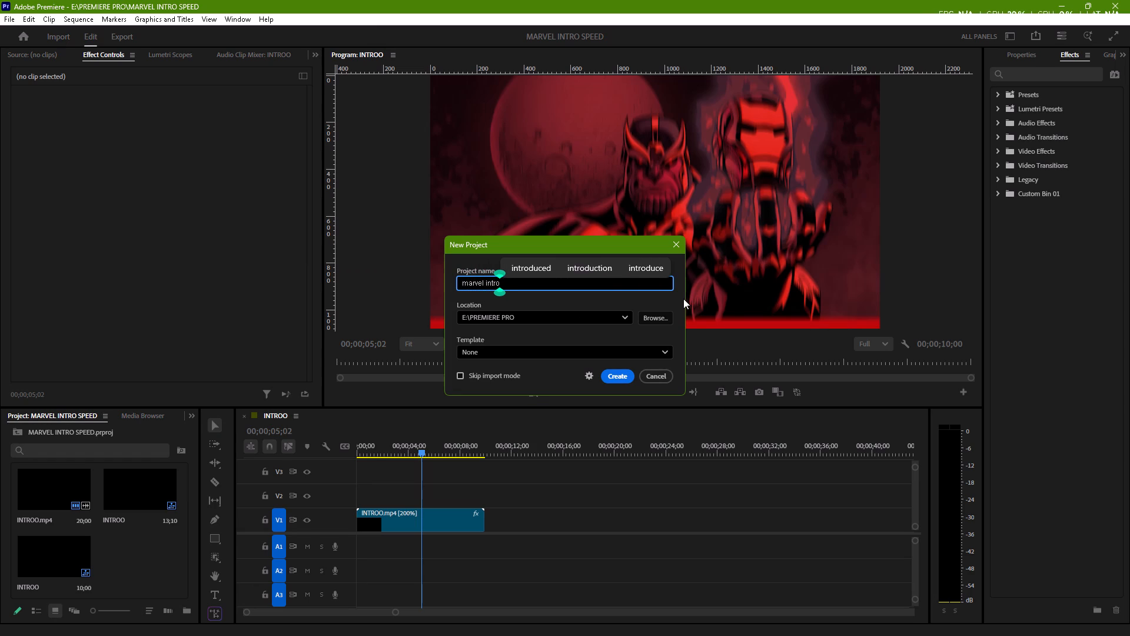
key(space)
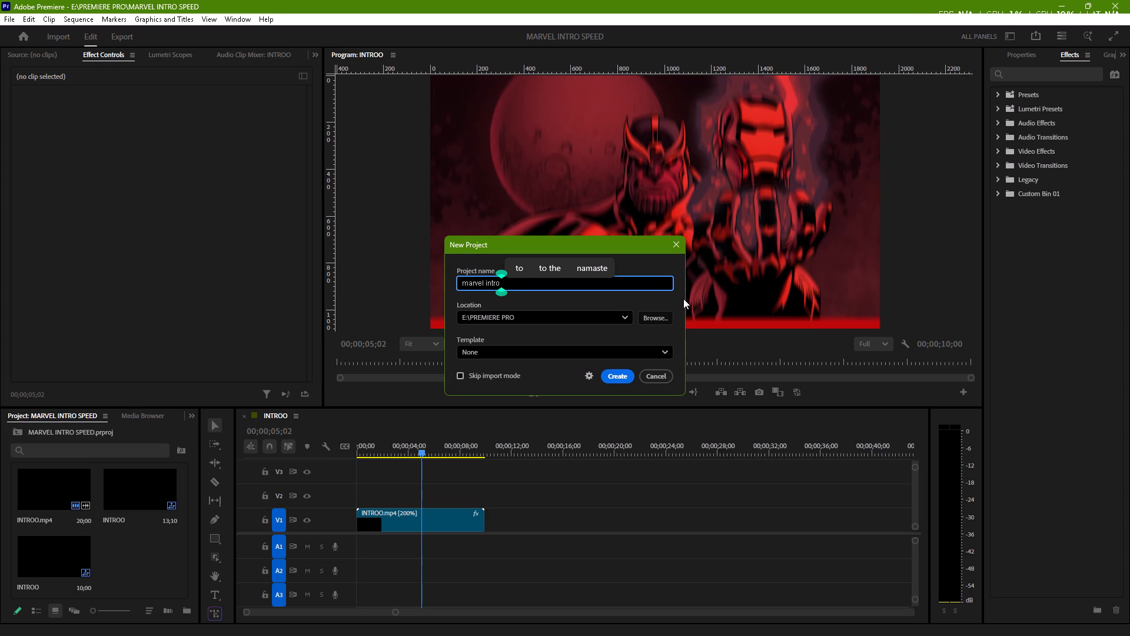
key(p)
key(space)
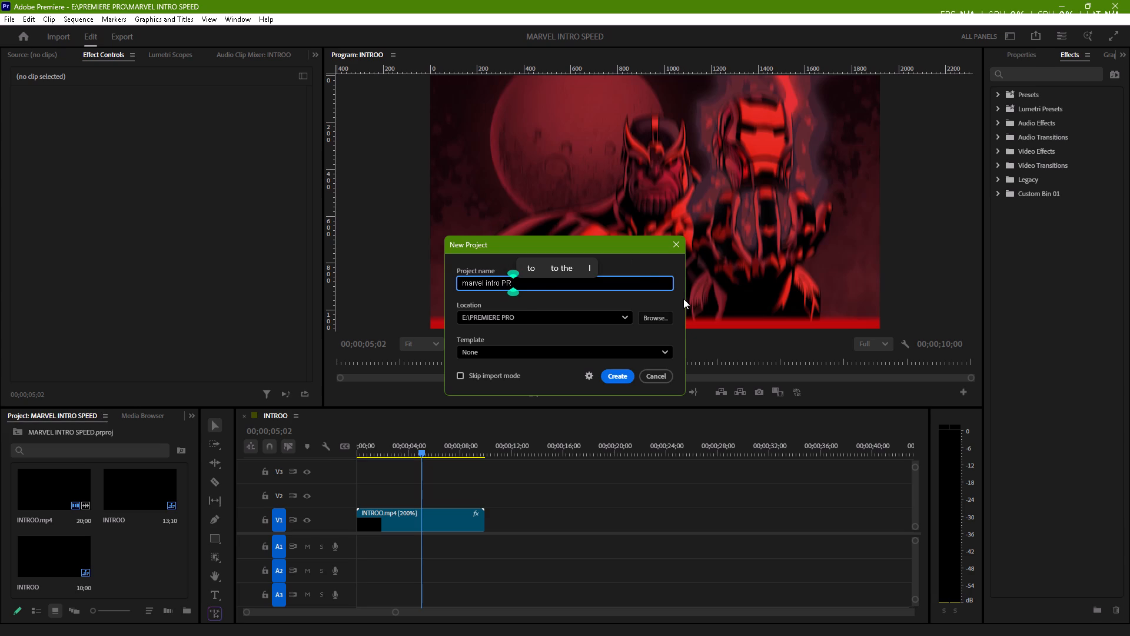
click(617, 372)
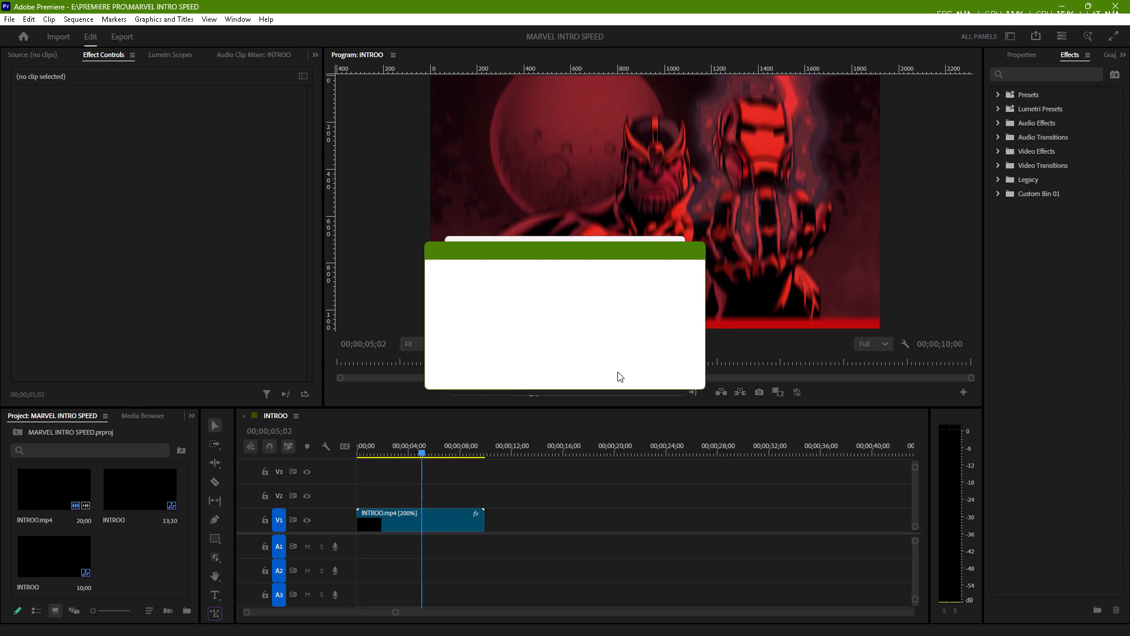
click(678, 365)
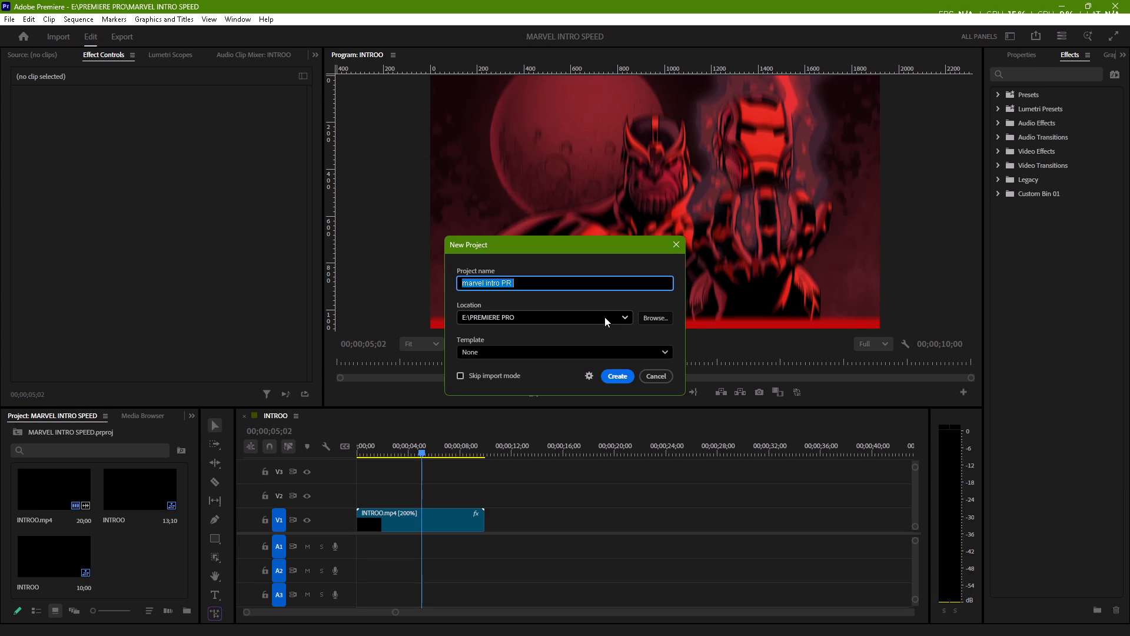
Rename the new project "marvel intro Premiere" in E:\PREMIERE PRO, create it and go to the editing workspace without importing media.
click(649, 319)
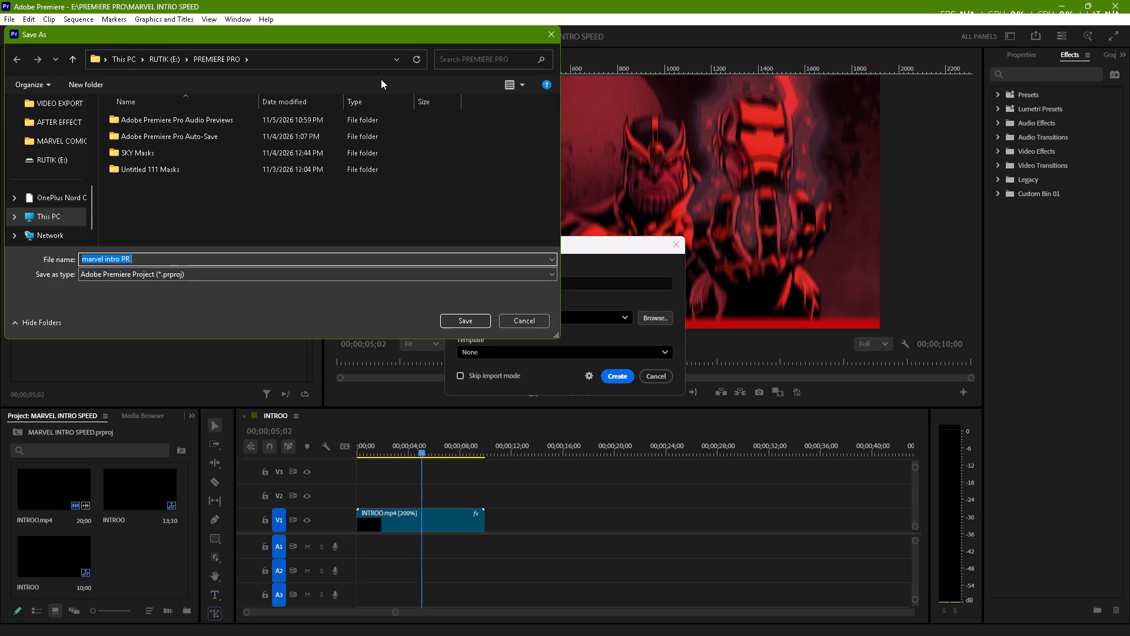
click(262, 259)
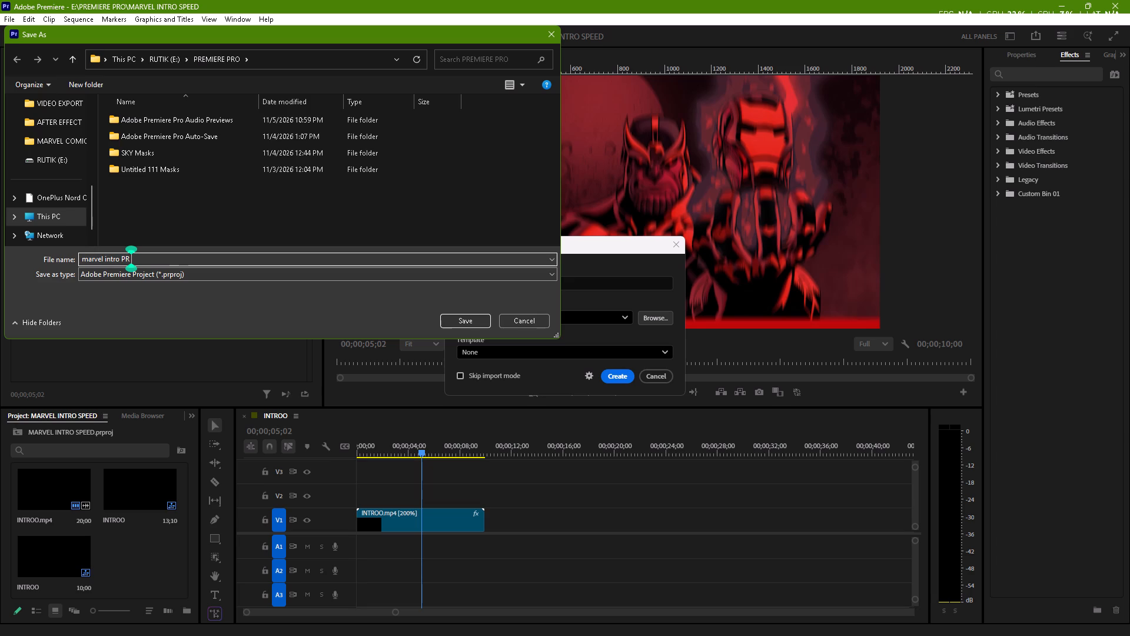
key(BackSpace)
key(BackSpace)
text(remiere)
key(space)
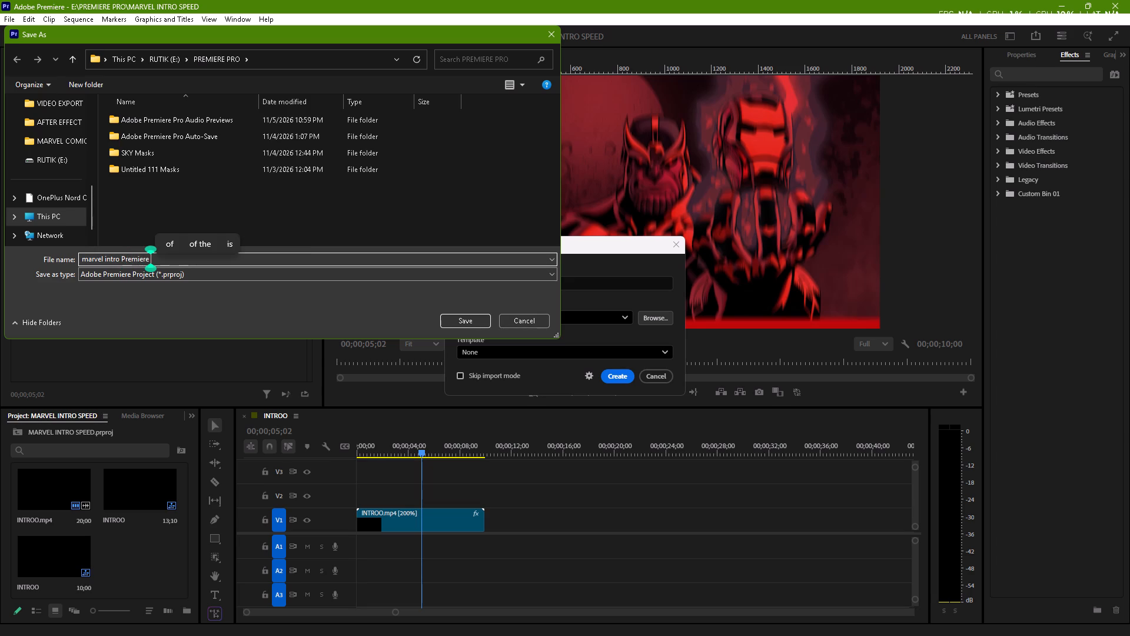
click(471, 315)
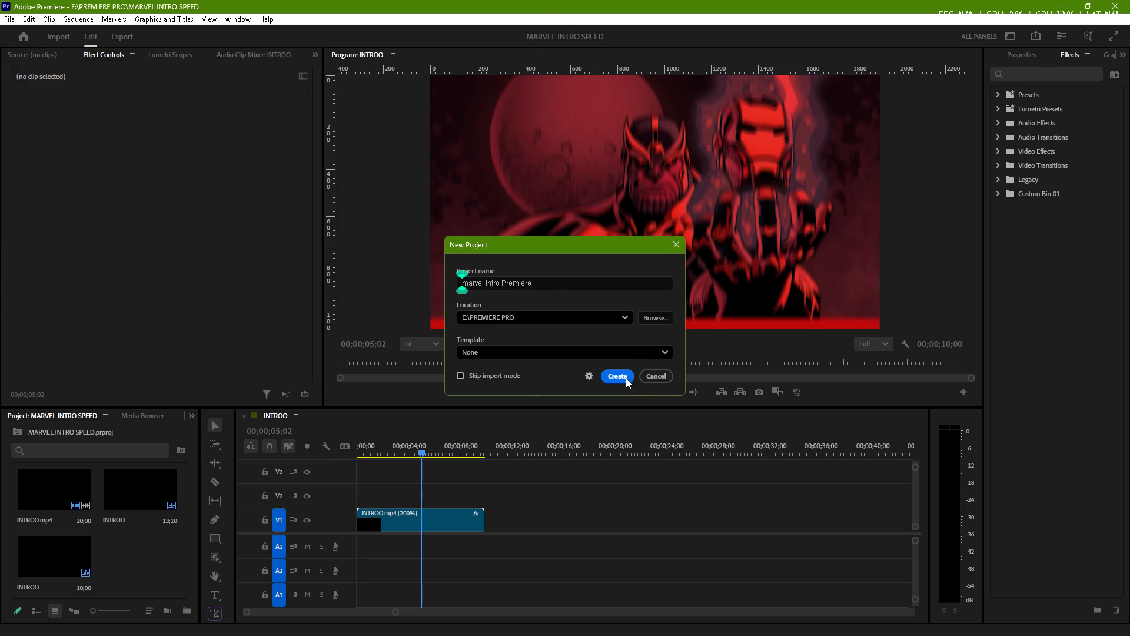
click(622, 377)
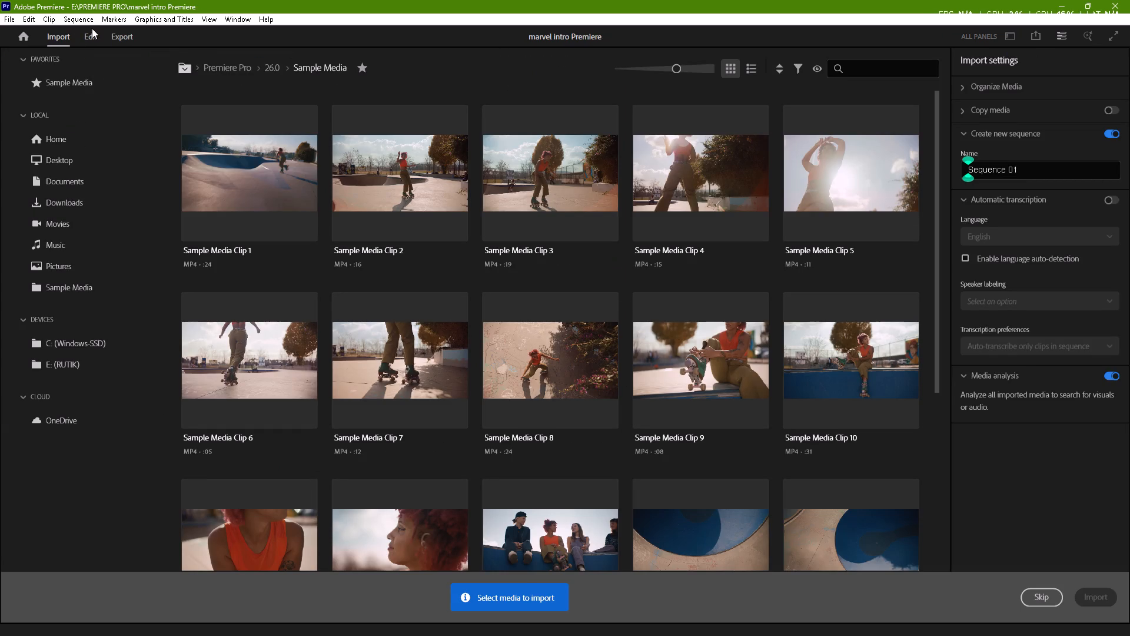
click(90, 35)
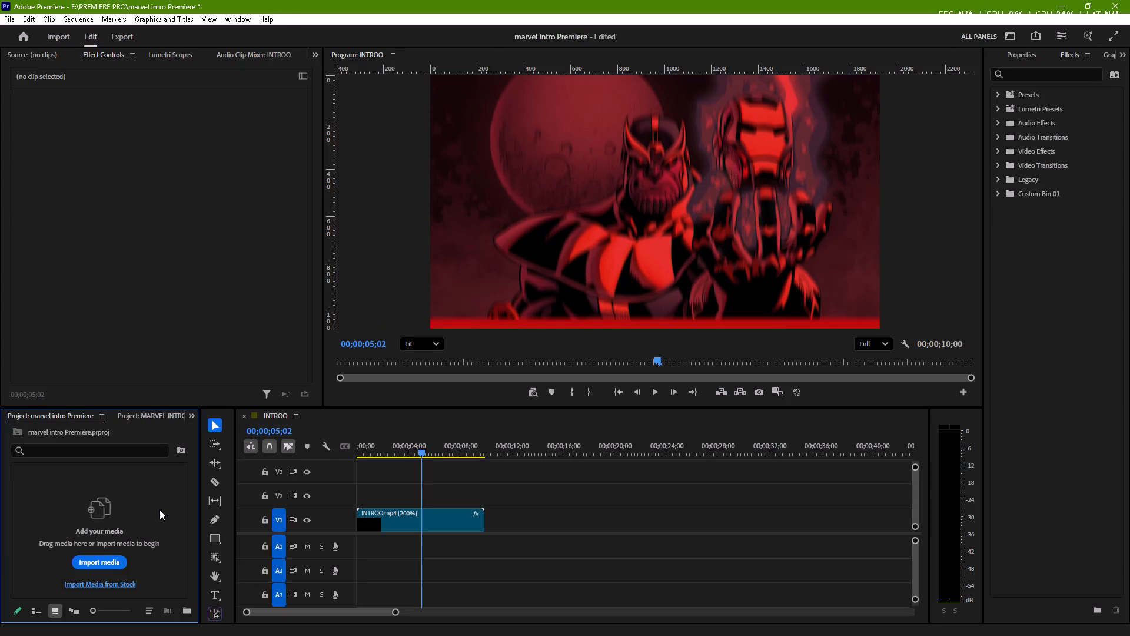
Delete the INTROO.mp4 clip from track V1 of the INTROO sequence.
triple_click(159, 509)
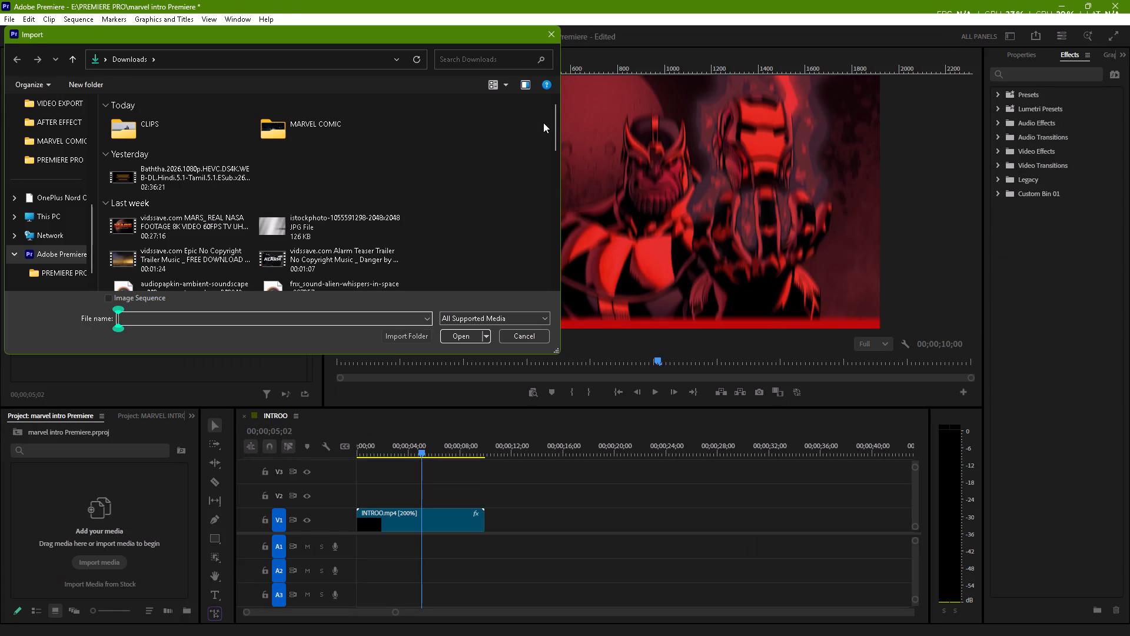
click(548, 35)
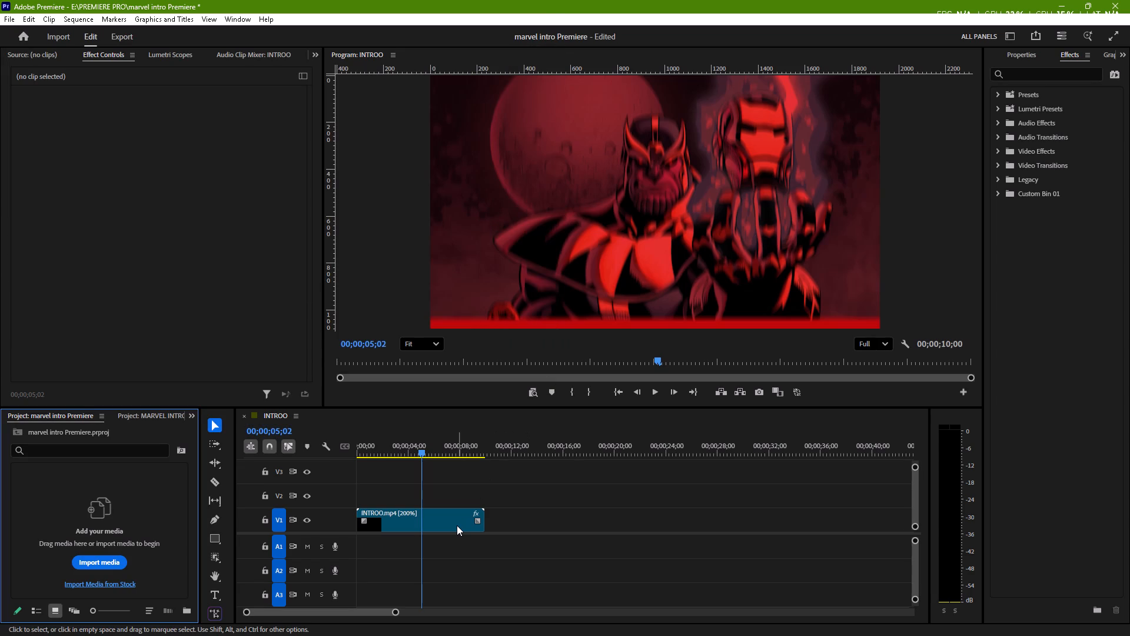
click(457, 525)
key(Delete)
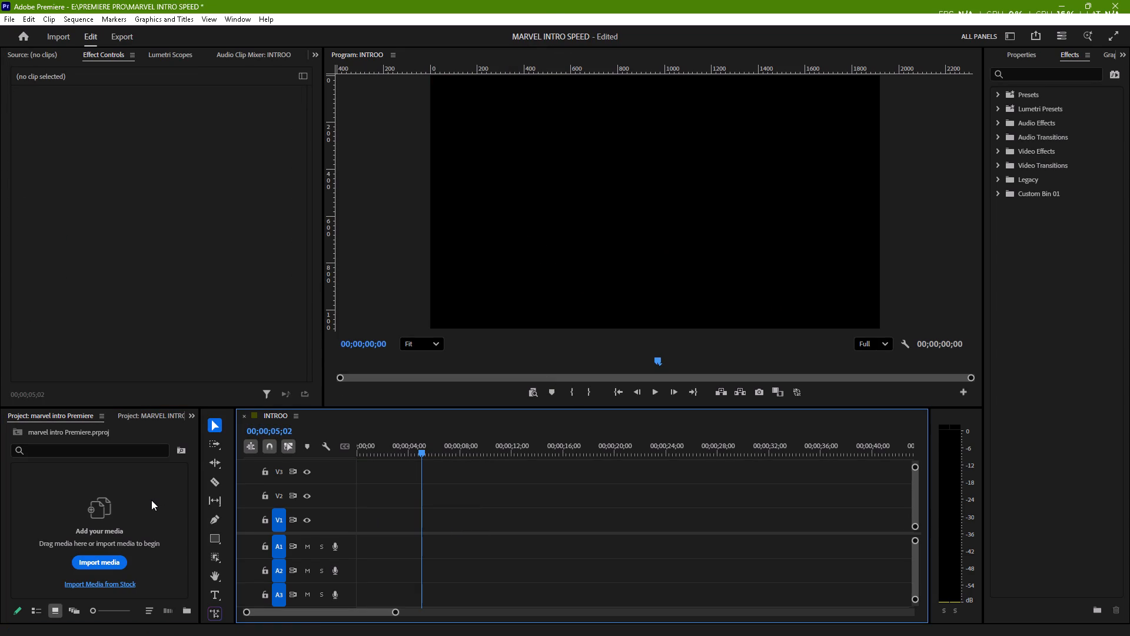
Import all the PNG pages from MARVEL COMIC's "01. Comic Book Pages" subfolder into the marvel intro Premiere project.
triple_click(151, 500)
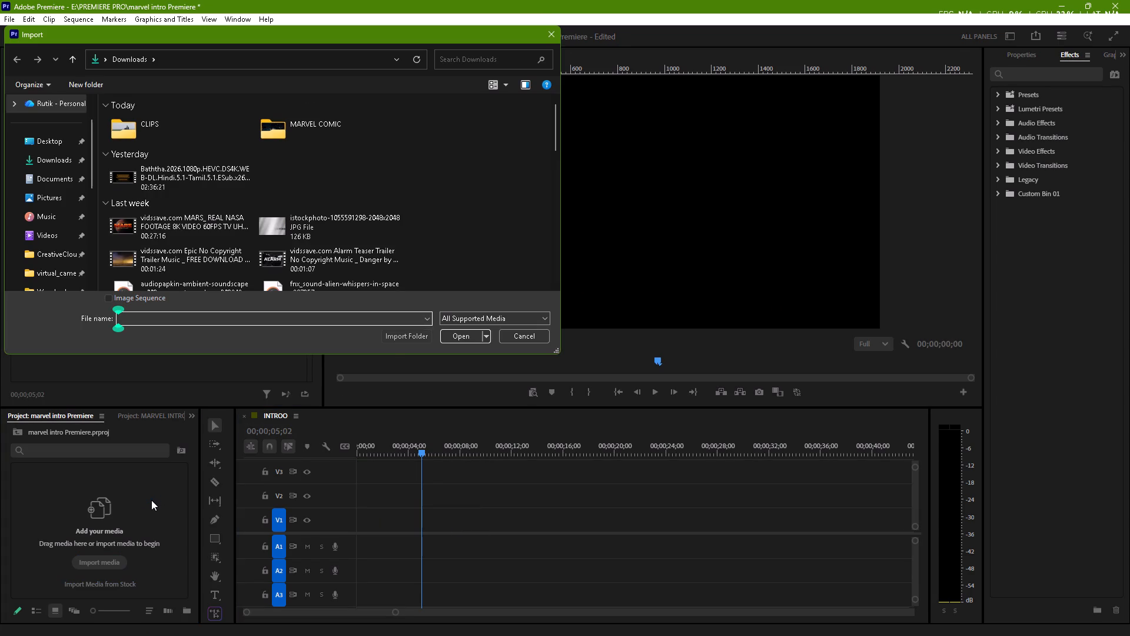
triple_click(310, 115)
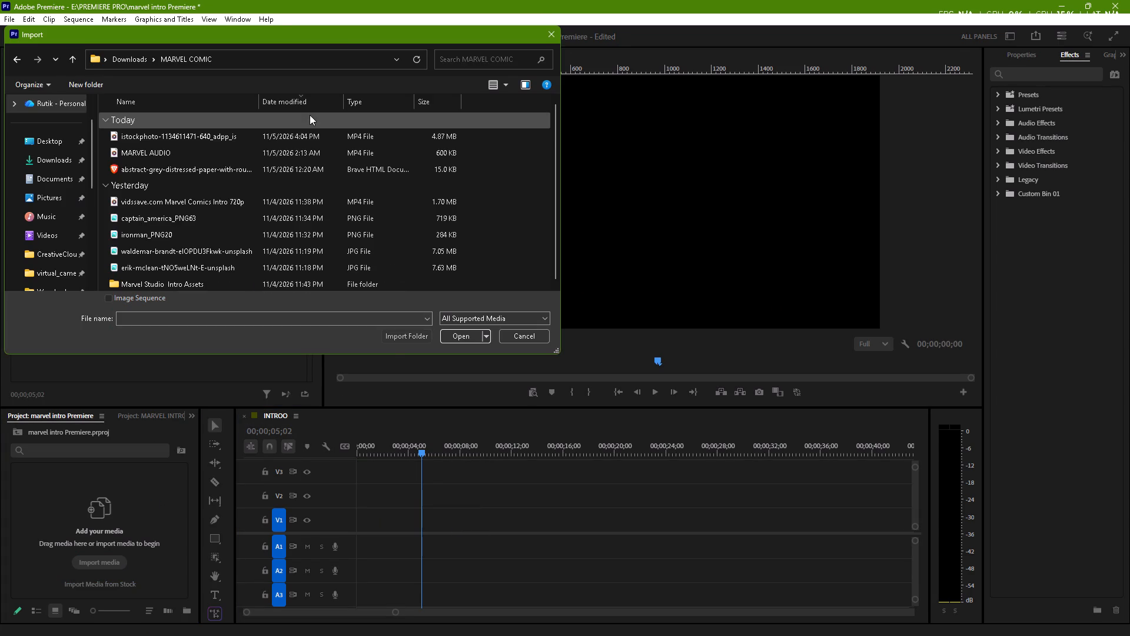
scroll(290, 190, down, 1)
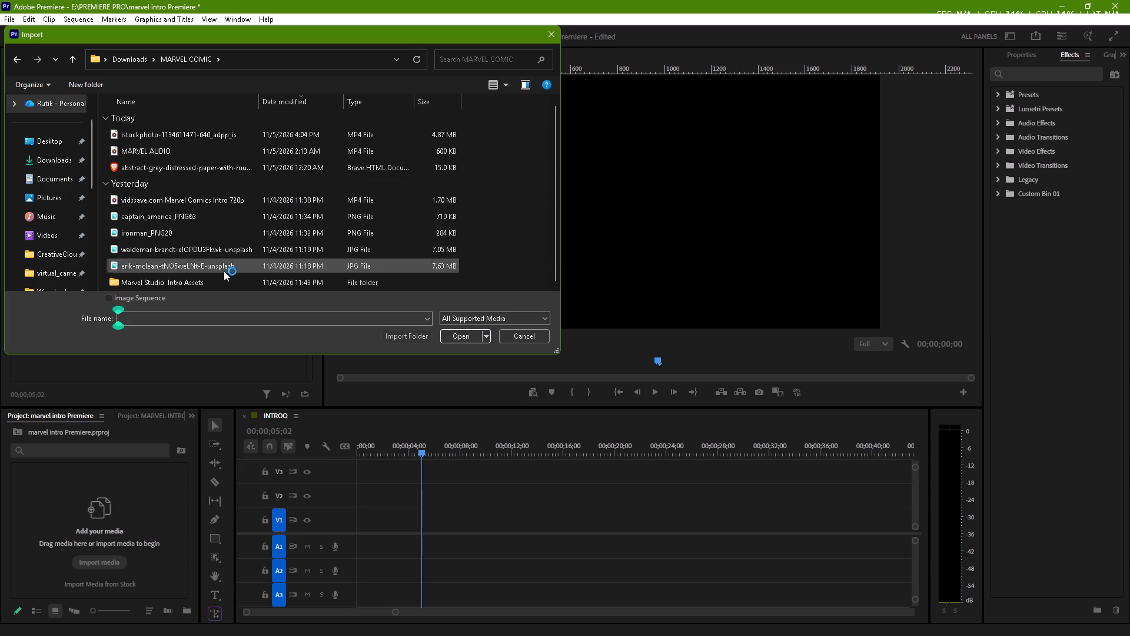
triple_click(220, 281)
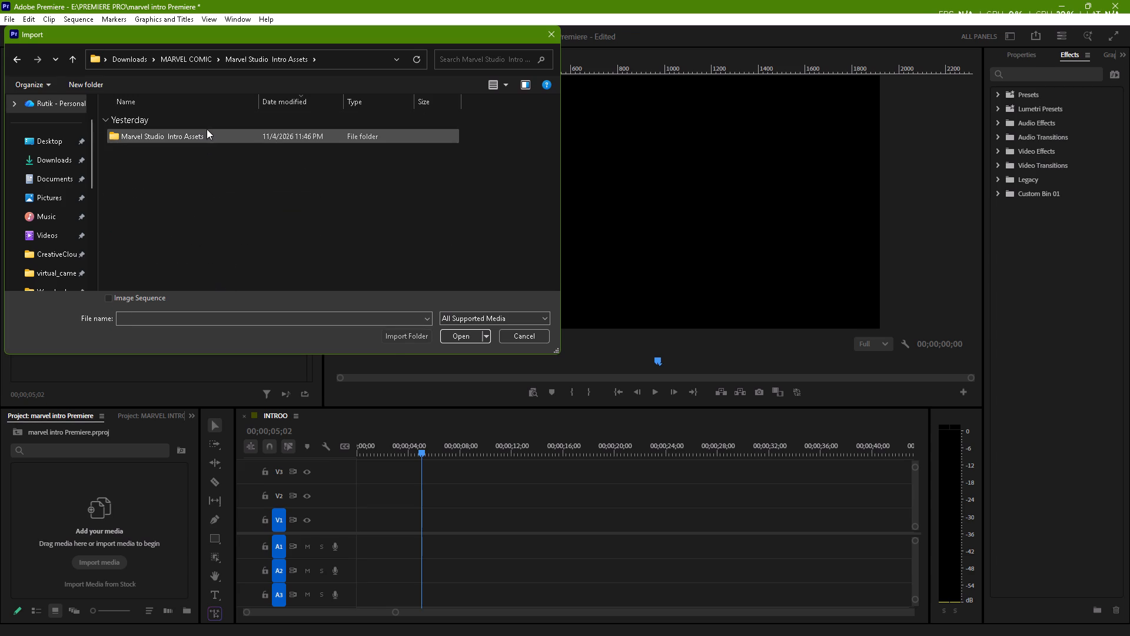
triple_click(207, 130)
triple_click(202, 150)
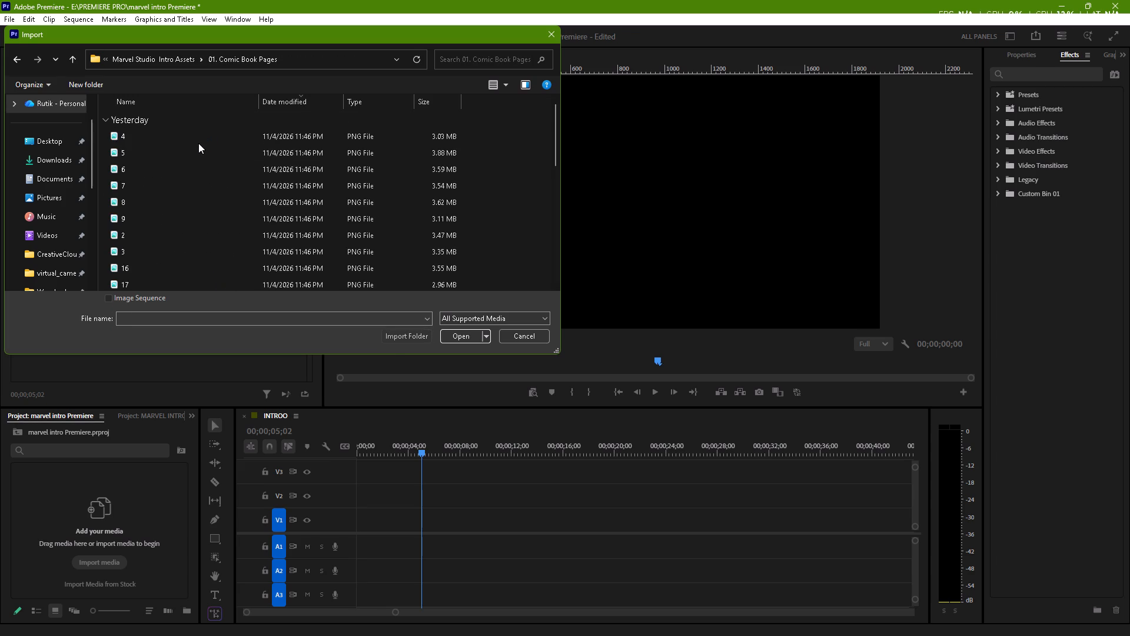
click(185, 140)
scroll(185, 140, down, 7)
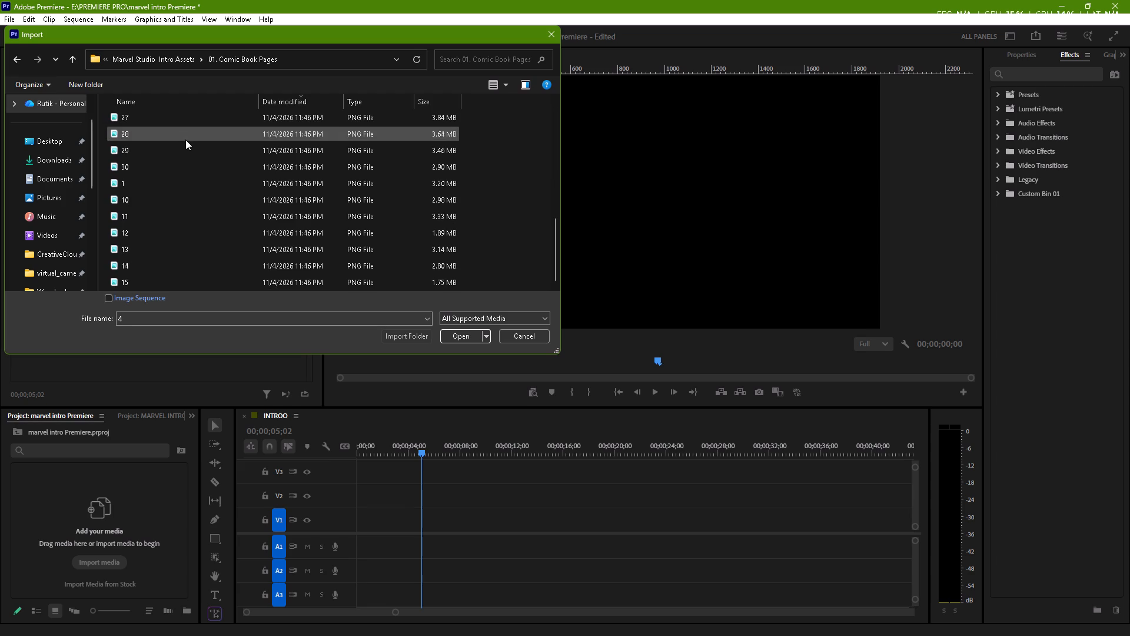
shift+click(162, 282)
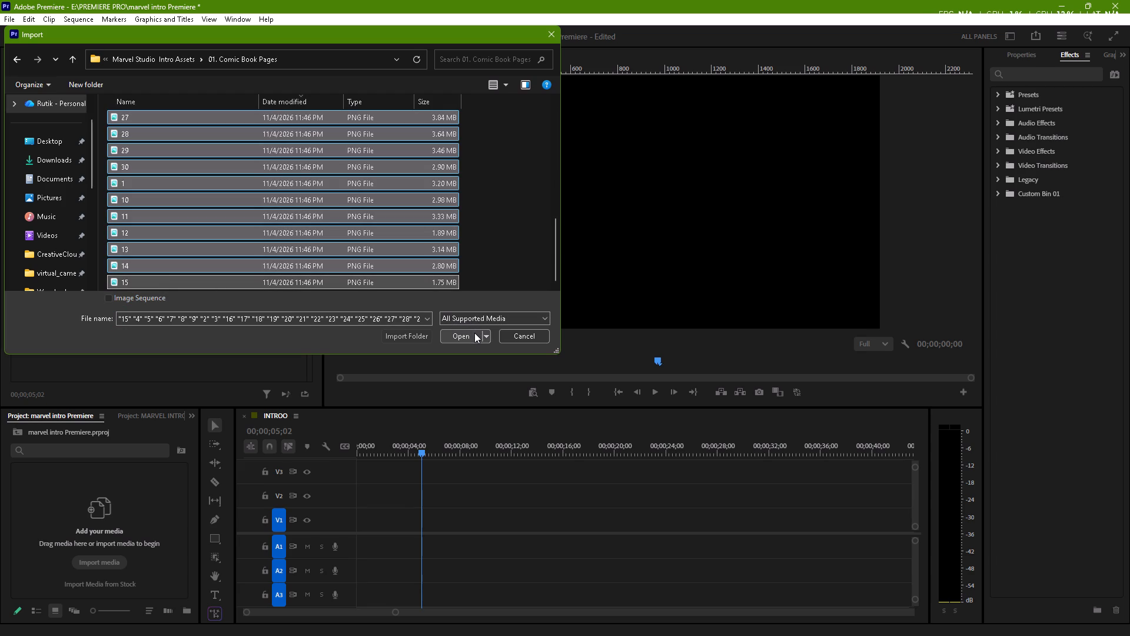
click(474, 333)
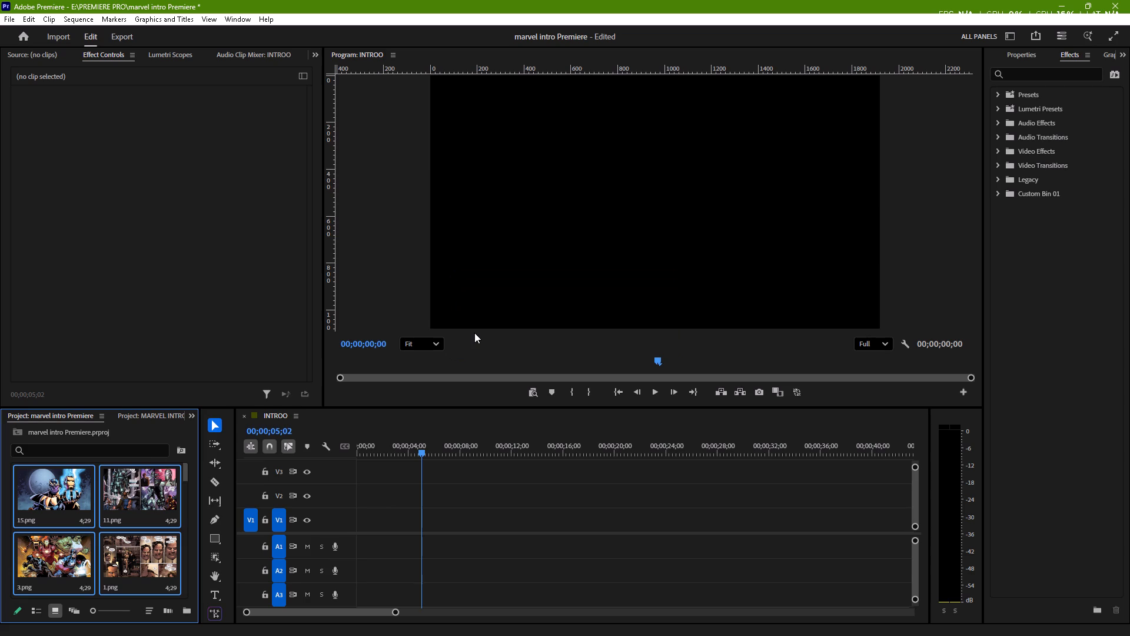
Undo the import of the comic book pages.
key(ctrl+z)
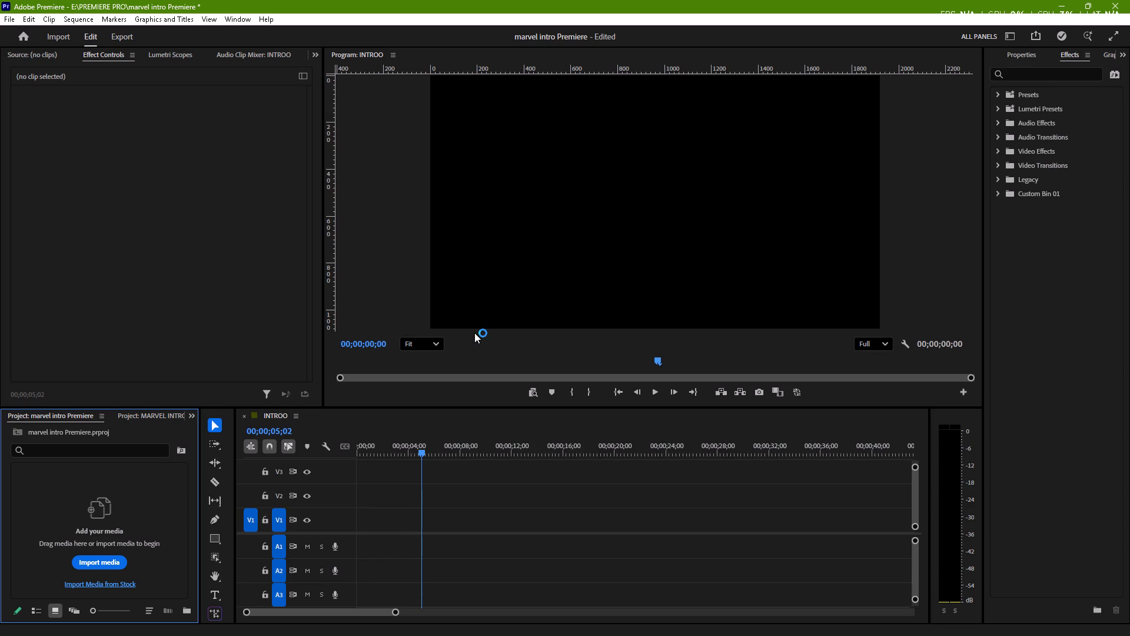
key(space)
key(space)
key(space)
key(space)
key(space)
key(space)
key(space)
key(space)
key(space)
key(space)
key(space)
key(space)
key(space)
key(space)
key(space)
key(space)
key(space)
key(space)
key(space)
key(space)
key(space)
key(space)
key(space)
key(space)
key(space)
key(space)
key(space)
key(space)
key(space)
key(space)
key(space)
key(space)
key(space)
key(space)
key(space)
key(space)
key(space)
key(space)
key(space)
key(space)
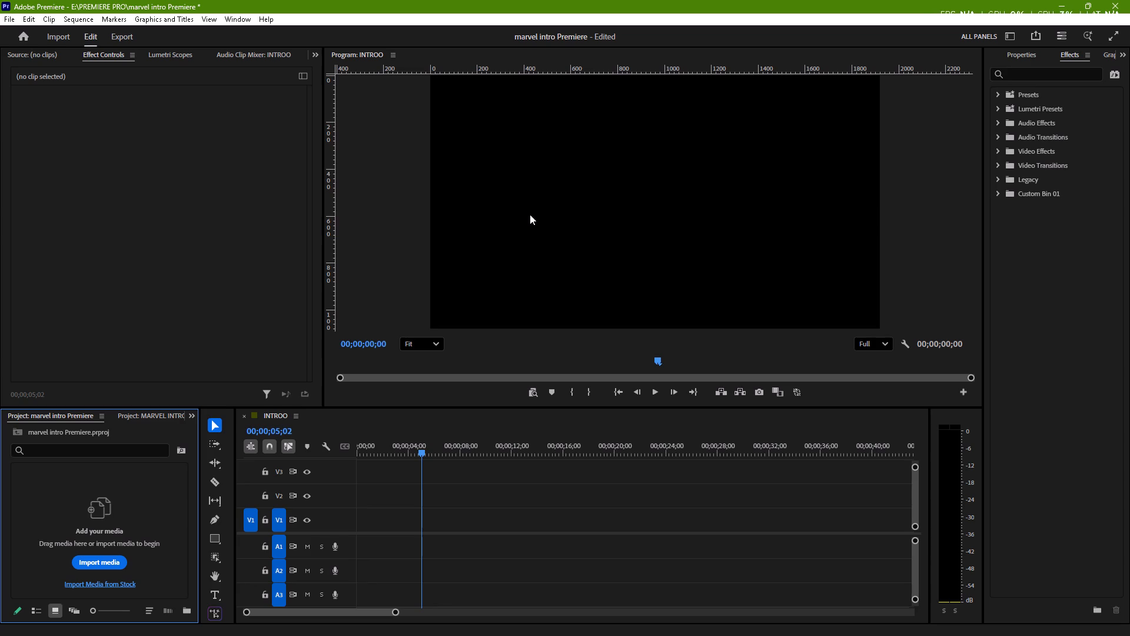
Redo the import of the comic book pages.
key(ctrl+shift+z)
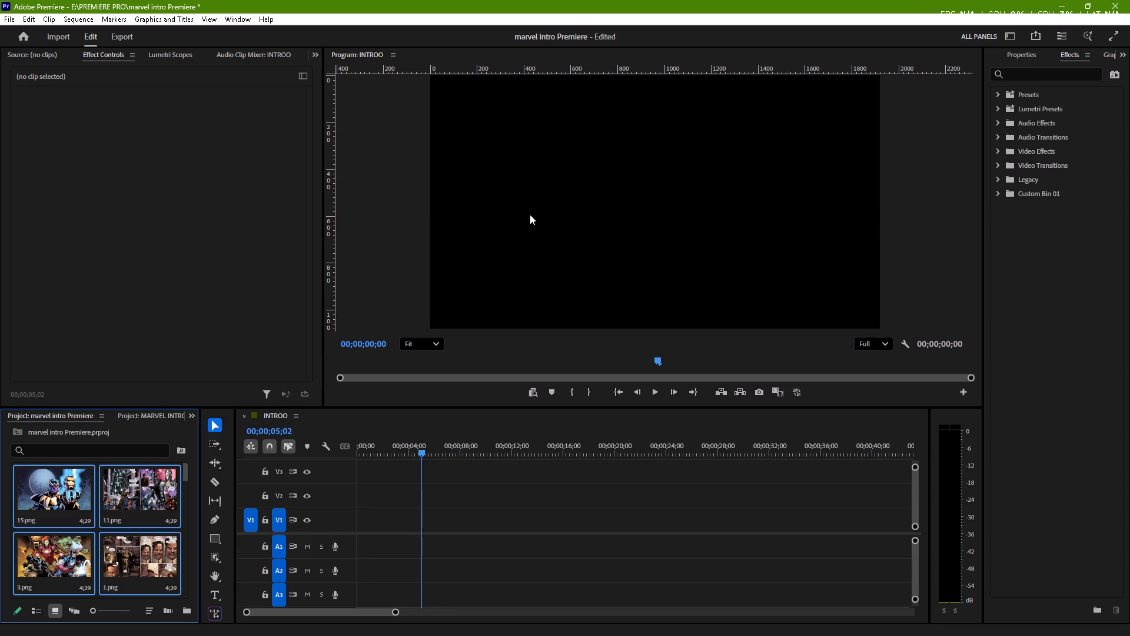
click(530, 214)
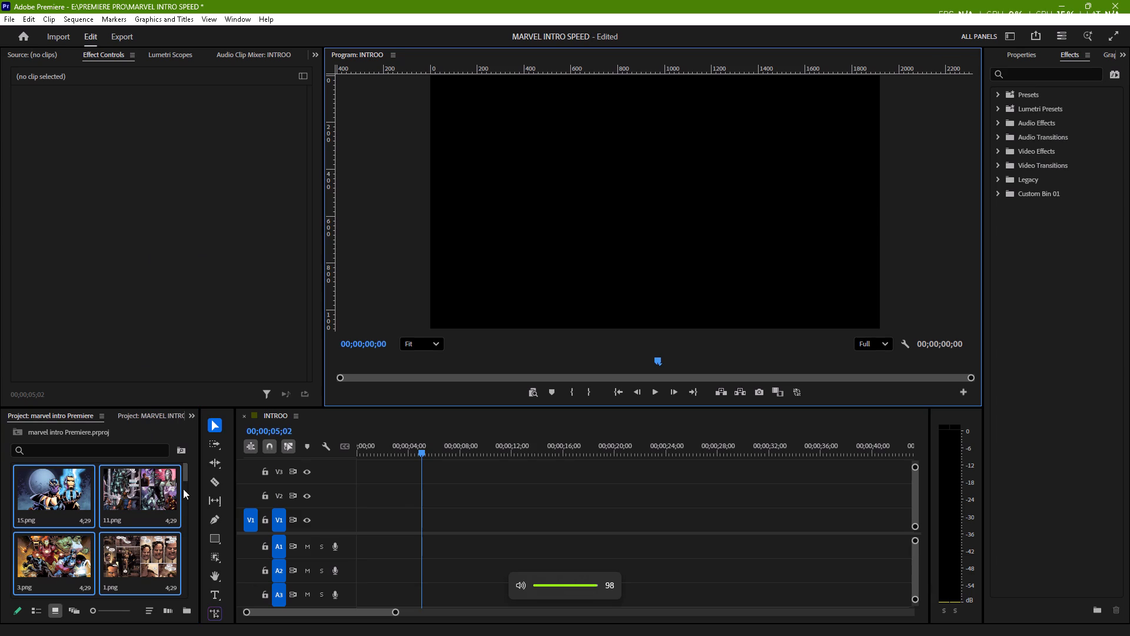
Set the duration of all the imported comic book pages in the marvel intro Premiere project to 10 frames.
click(92, 492)
click(81, 492)
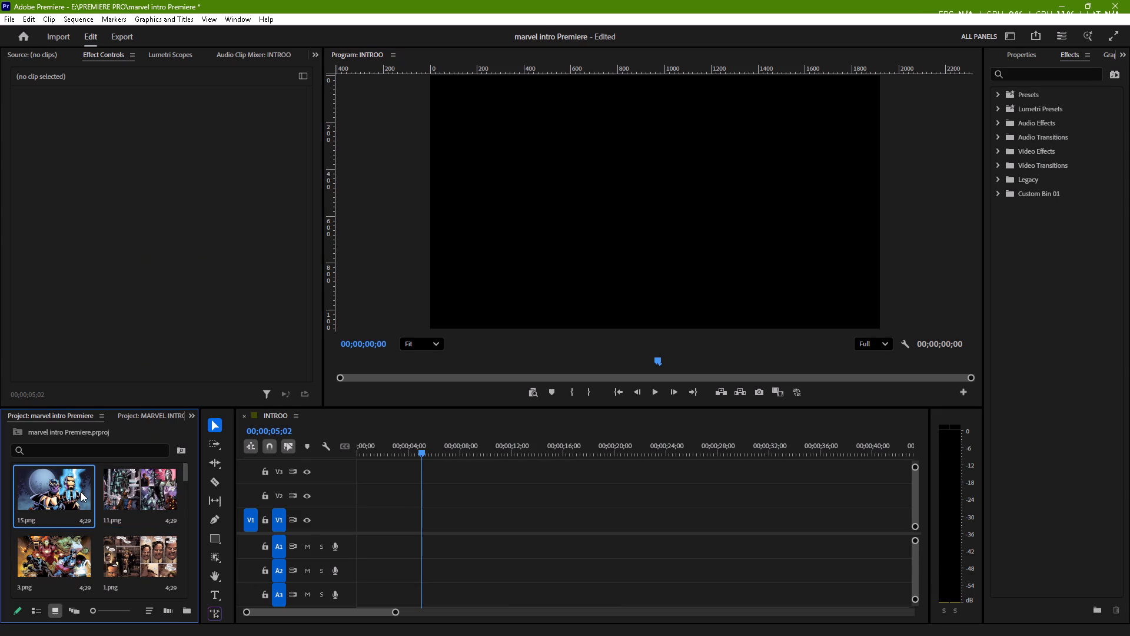
key(ctrl+a)
scroll(81, 492, down, 4)
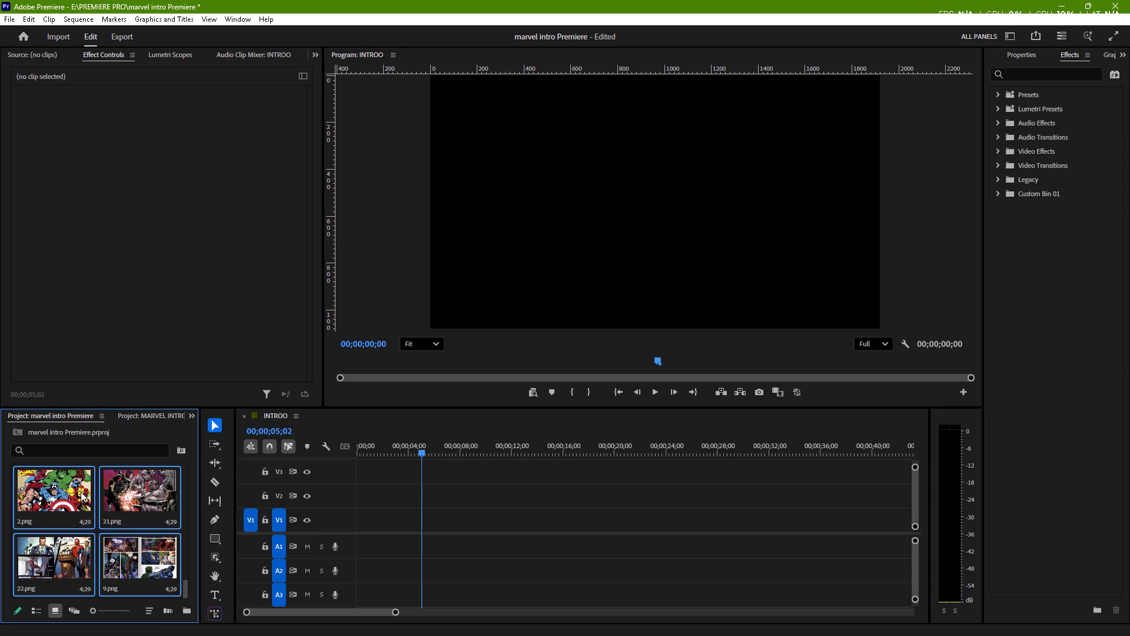
right_click(81, 492)
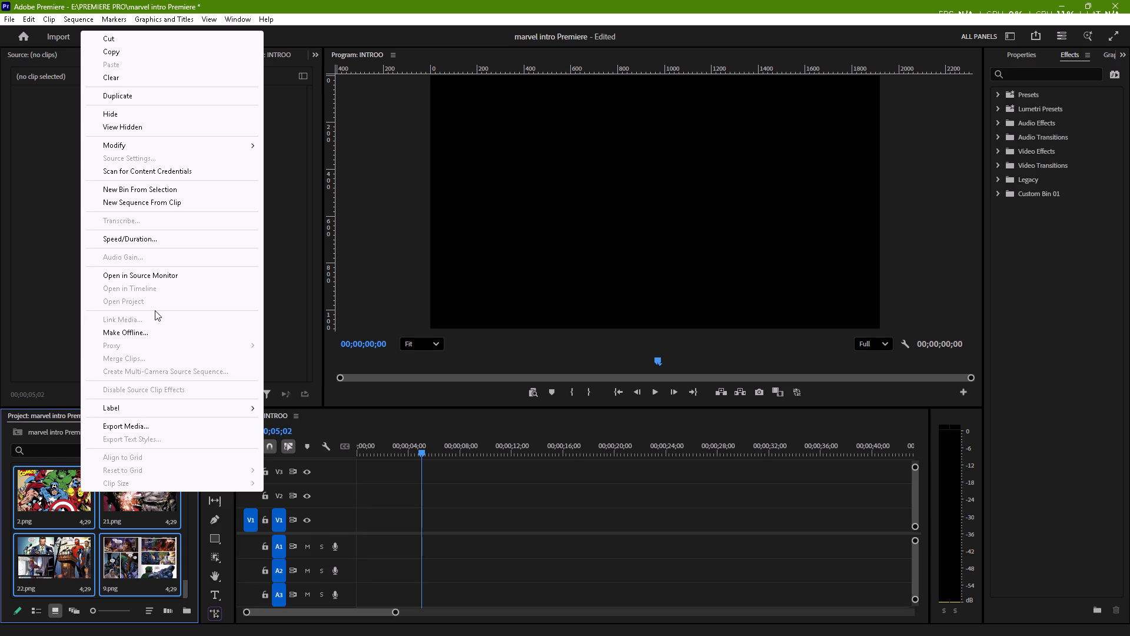
click(148, 240)
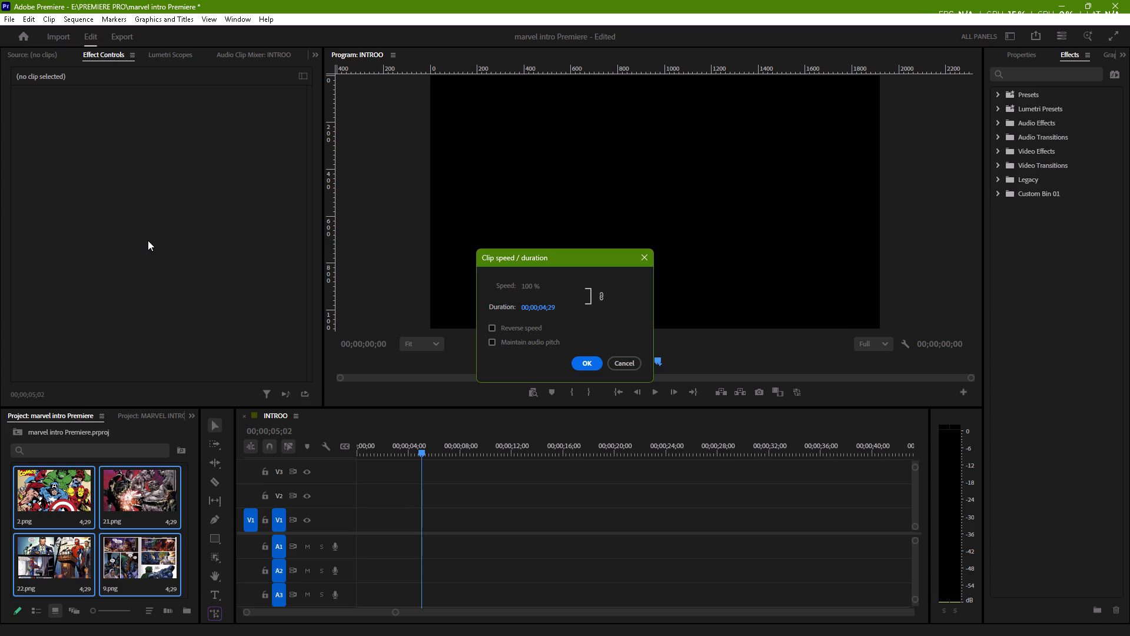
click(546, 306)
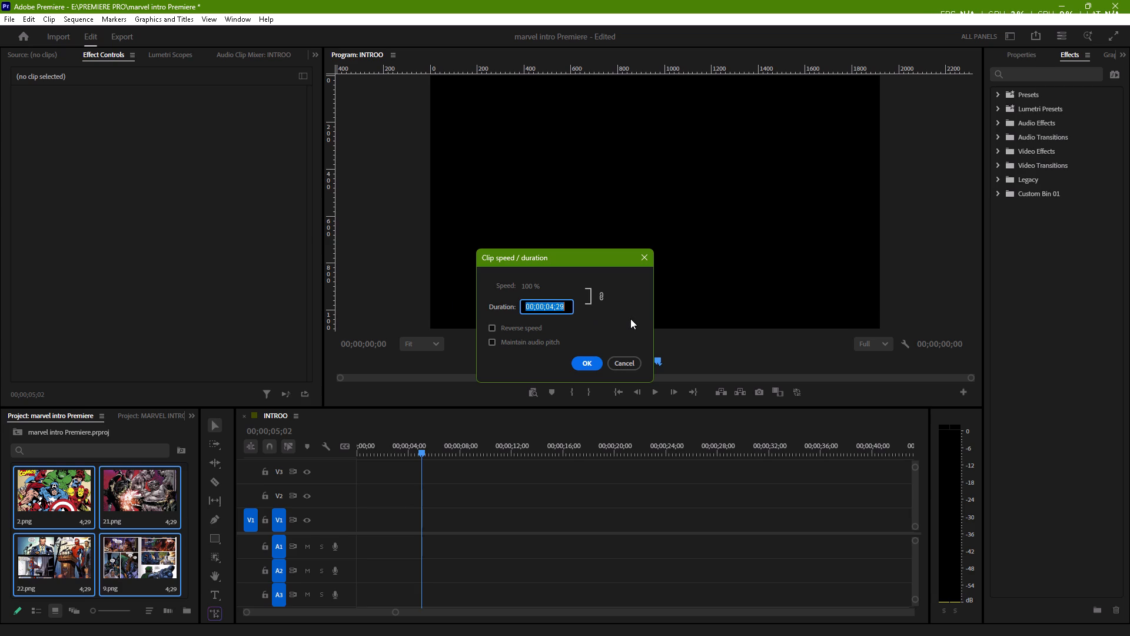
click(603, 297)
click(603, 297)
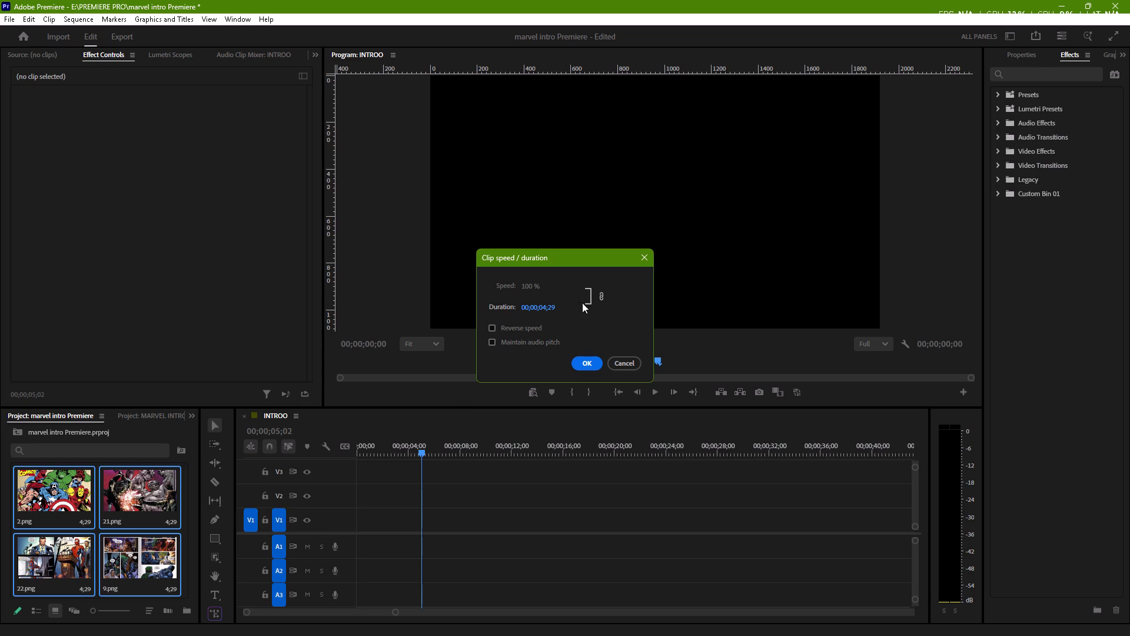
click(553, 309)
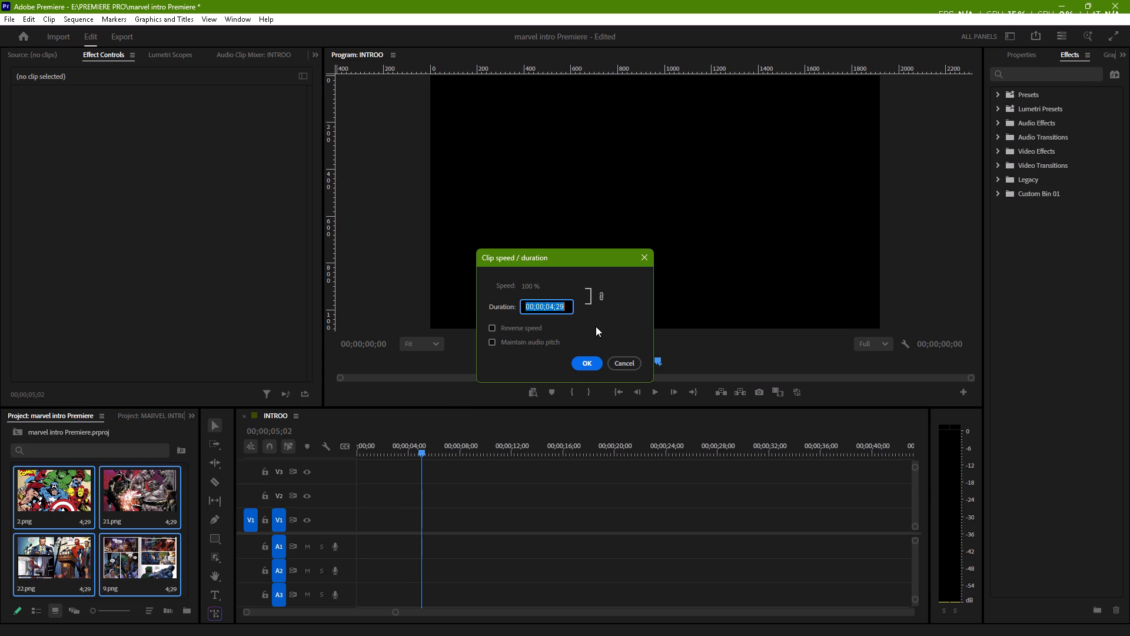
text(10)
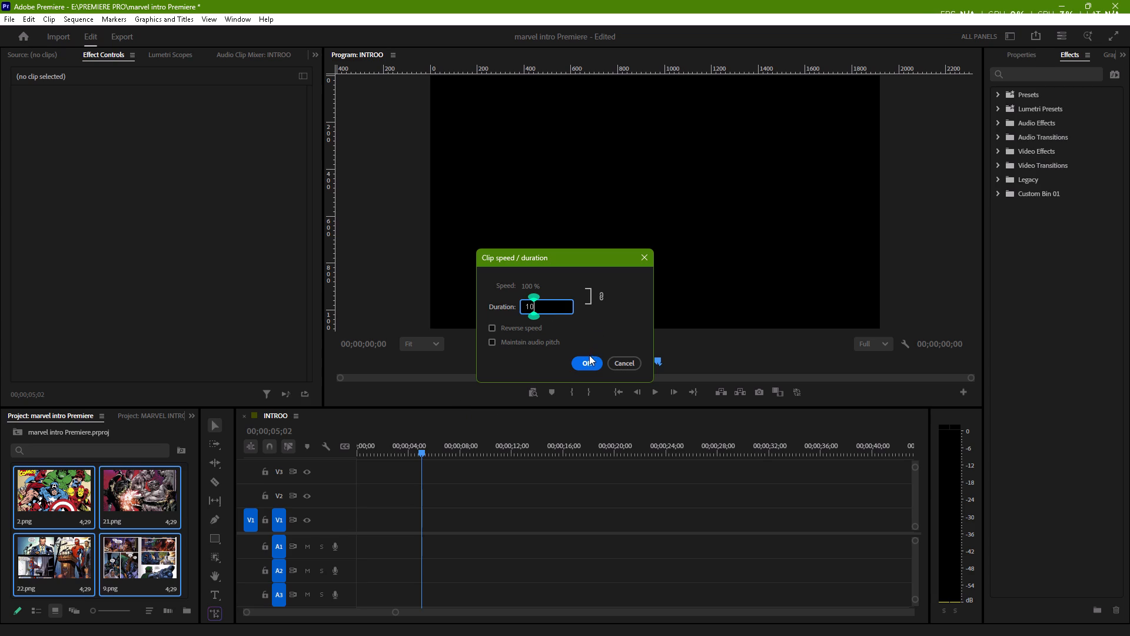
click(588, 362)
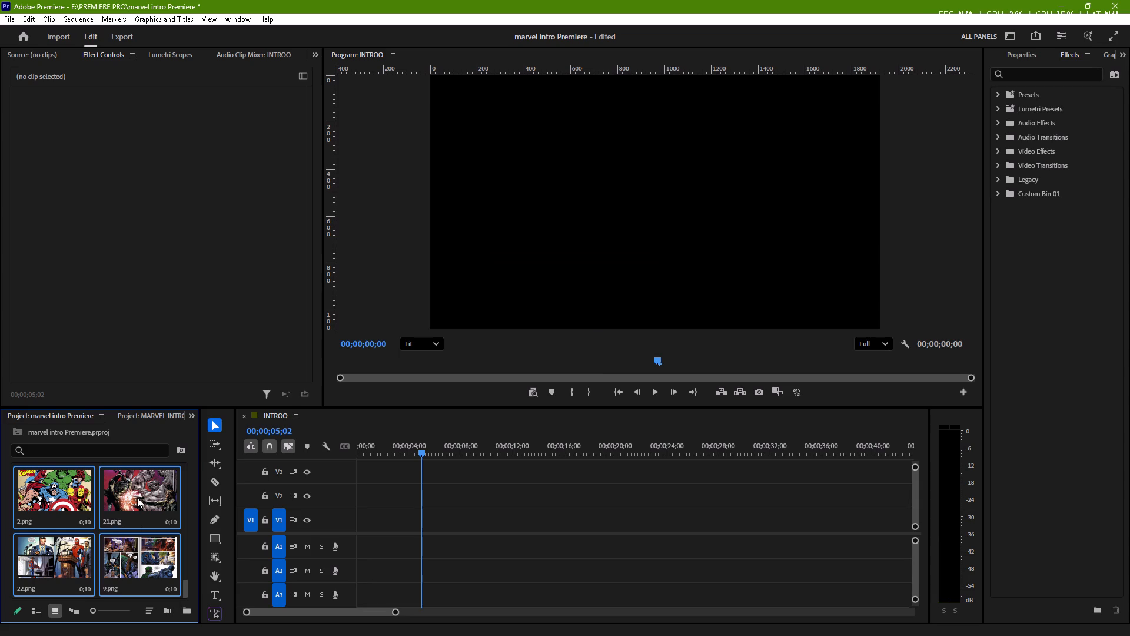
Place all the selected comic book pages back to back on track V1 from the start of the INTROO sequence.
drag(137, 498, 382, 523)
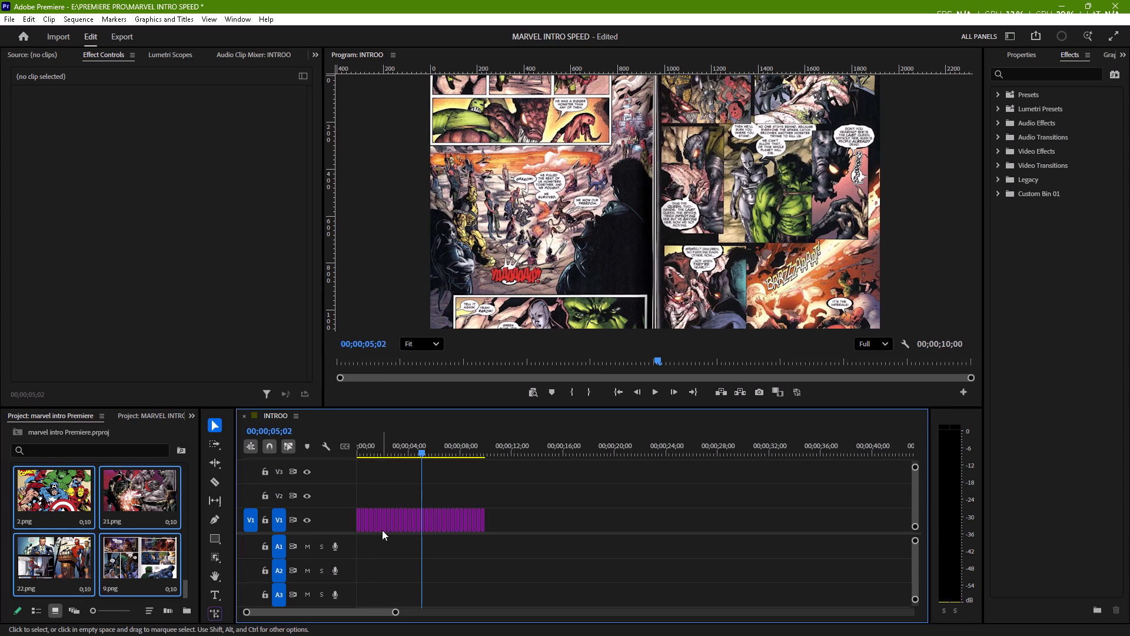
Move the playhead to the start of the INTROO sequence at 00;00;00;00.
drag(398, 614, 349, 617)
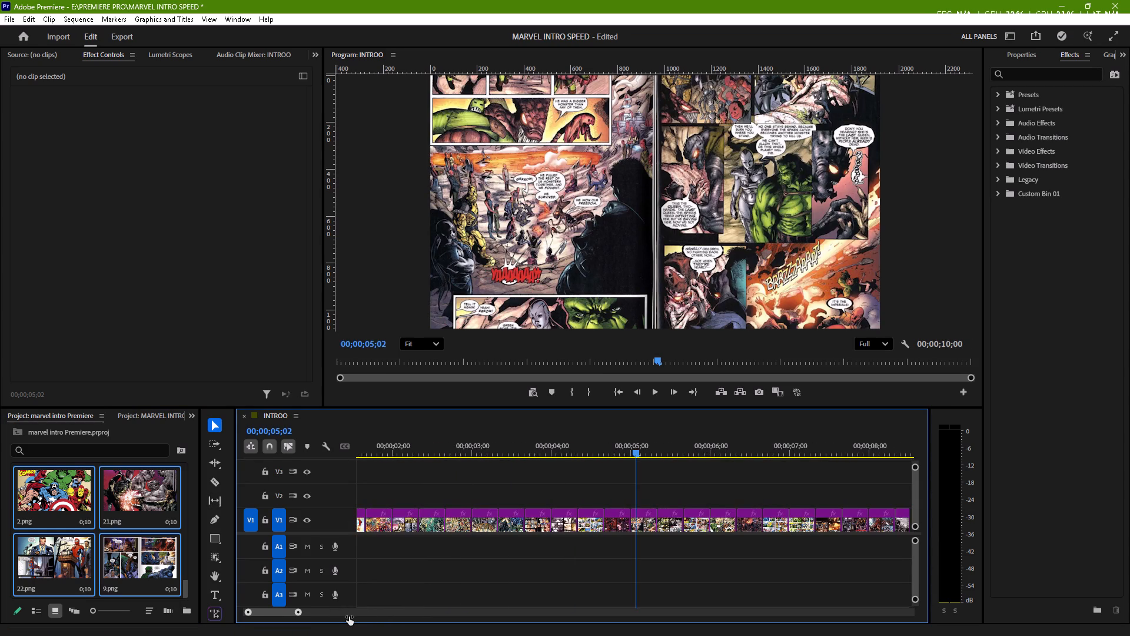
drag(349, 617, 356, 618)
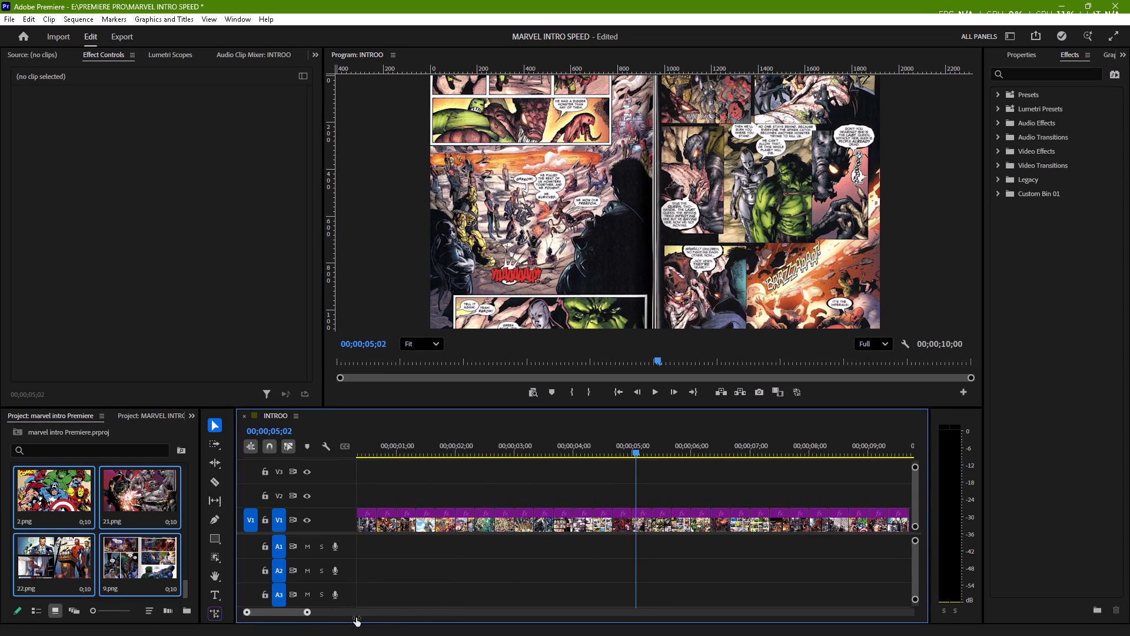
drag(356, 618, 358, 618)
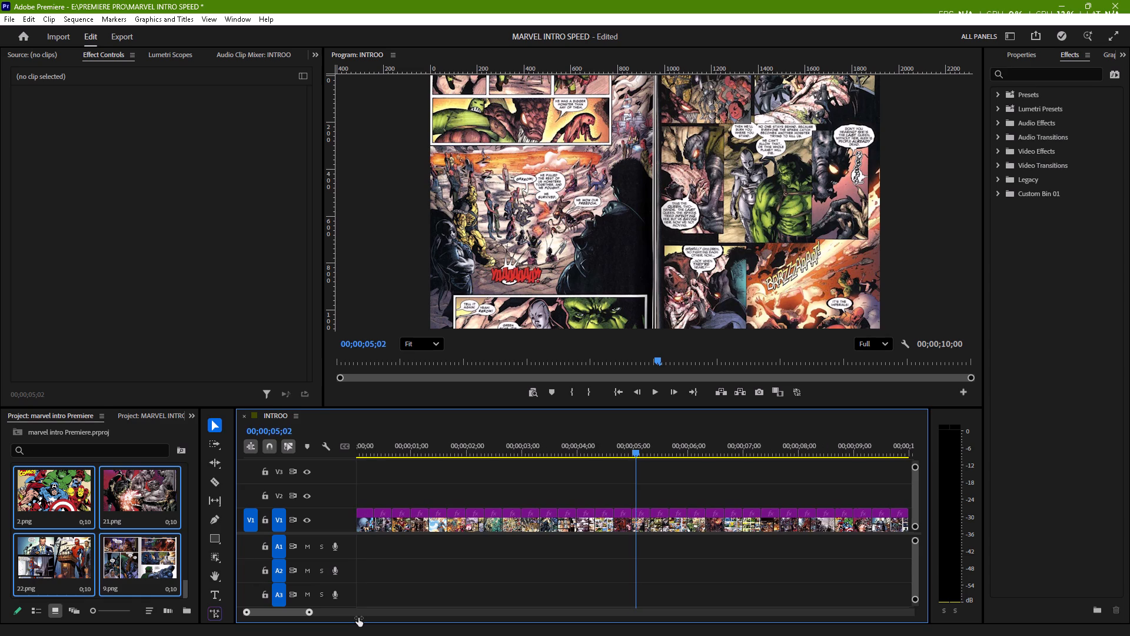
drag(358, 618, 358, 618)
ctrl+scroll(420, 579, down, 1)
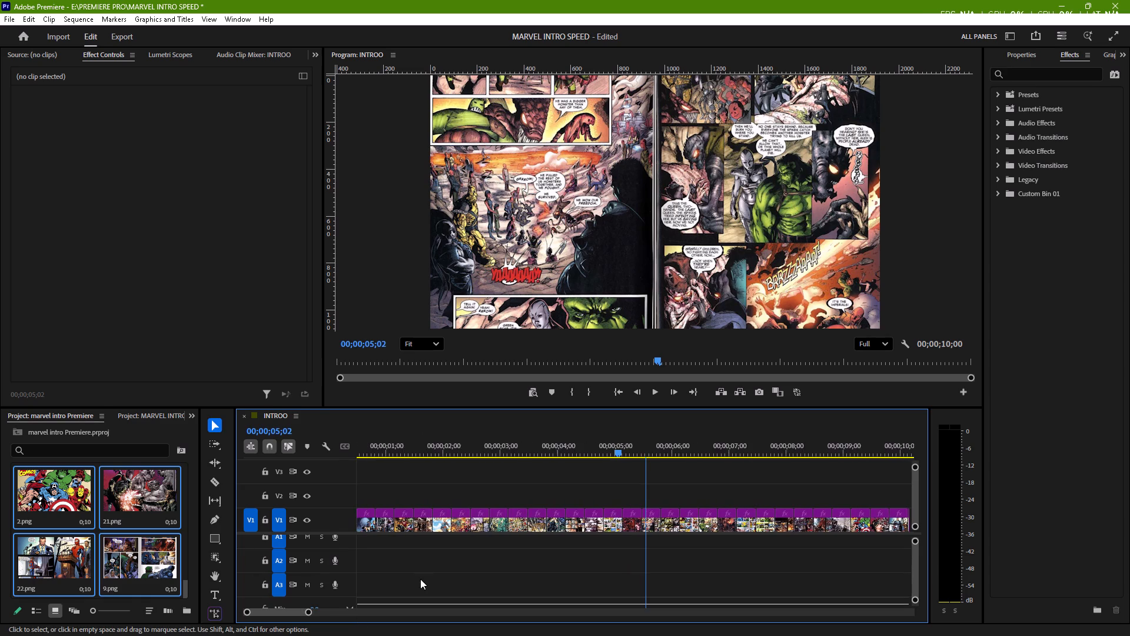
ctrl+scroll(420, 579, down, 1)
drag(644, 452, 386, 489)
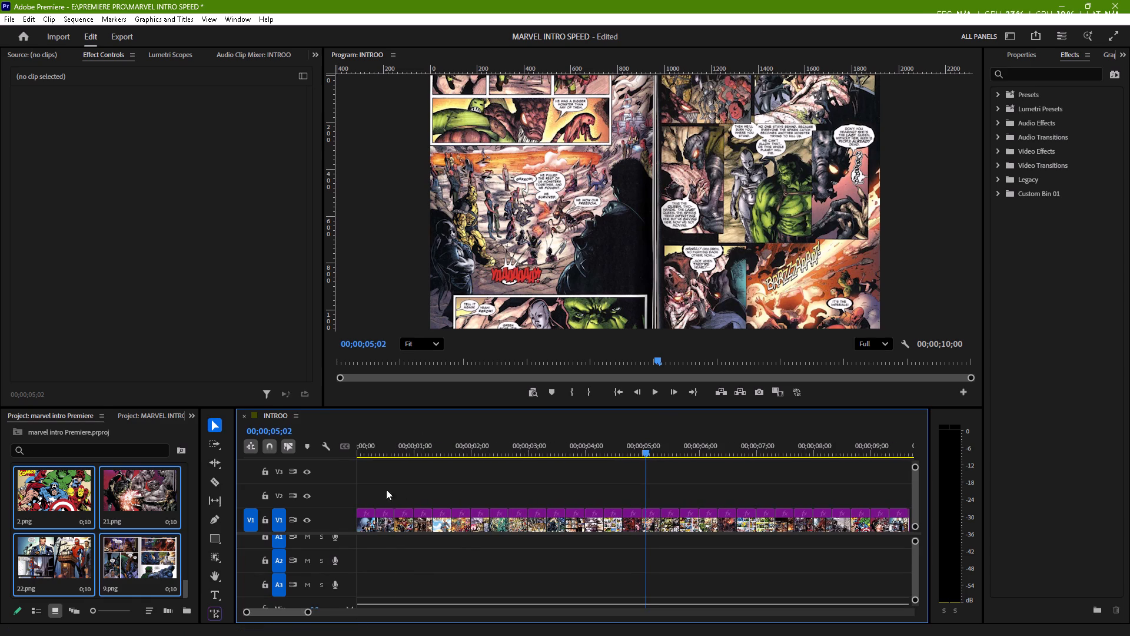
drag(386, 489, 320, 490)
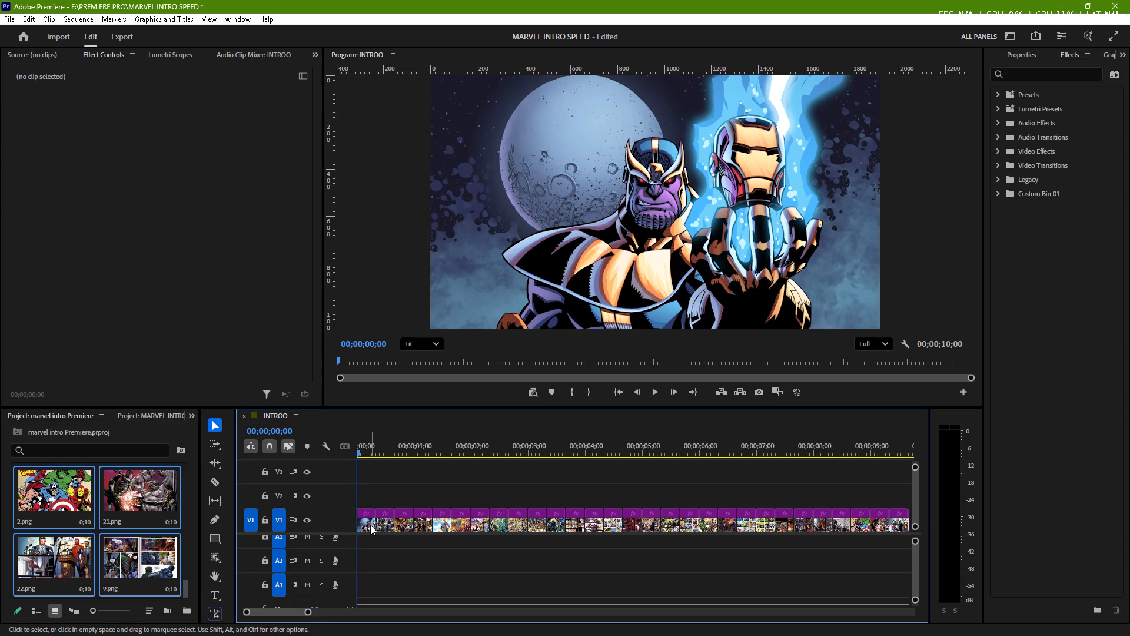
Find the Transform video effect with the search term "transf" and apply it to the first clip, 15.png, on track V1.
drag(305, 611, 279, 614)
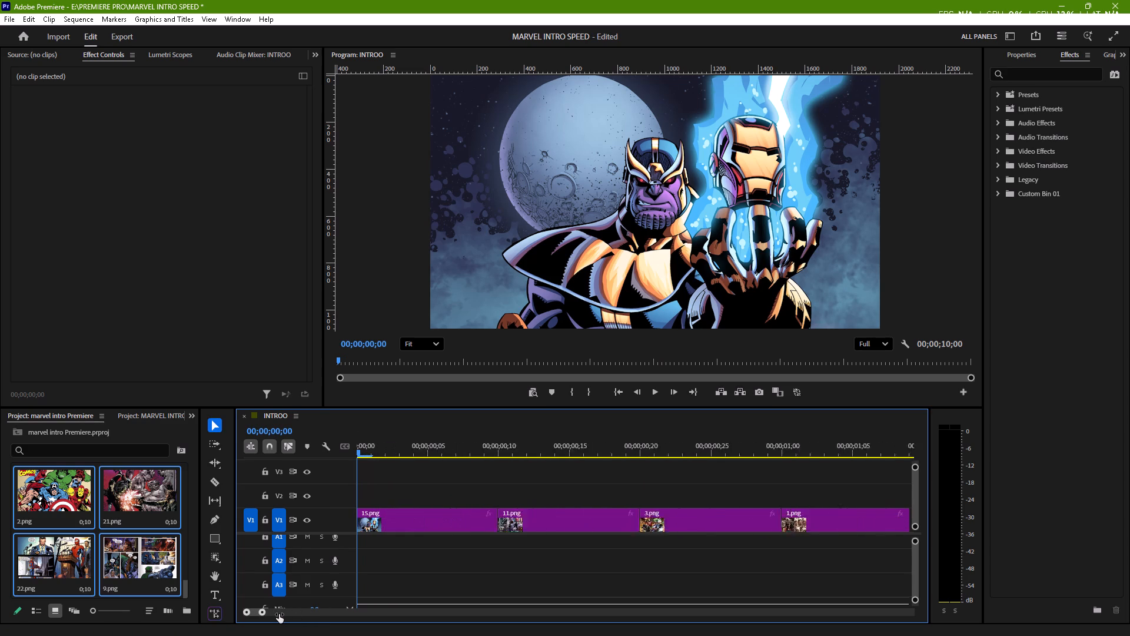
drag(279, 614, 285, 614)
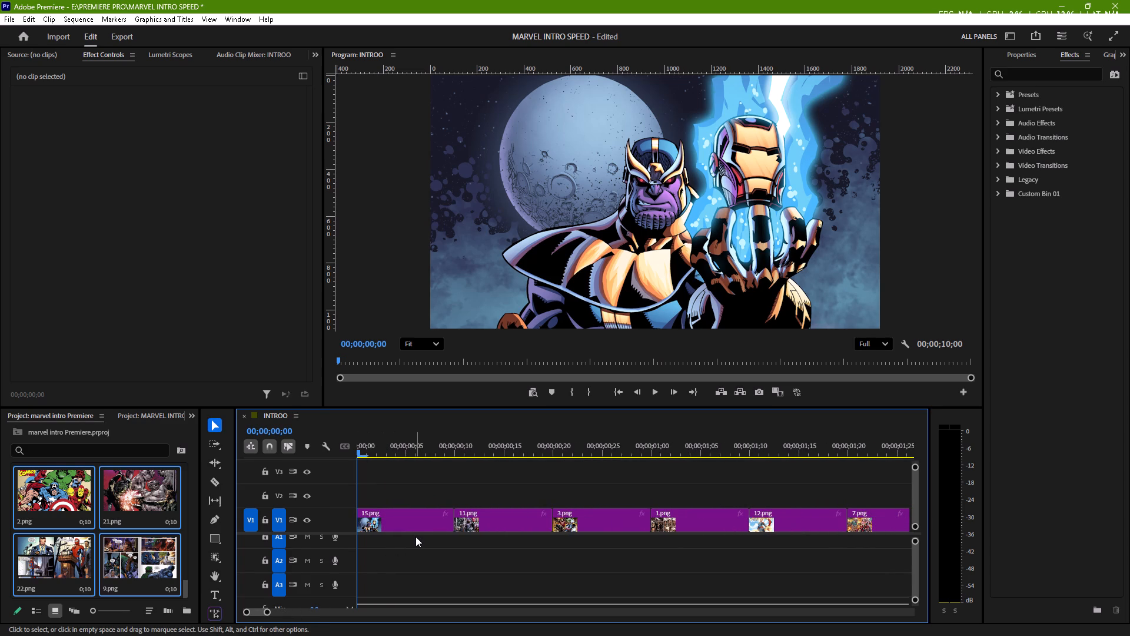
click(418, 528)
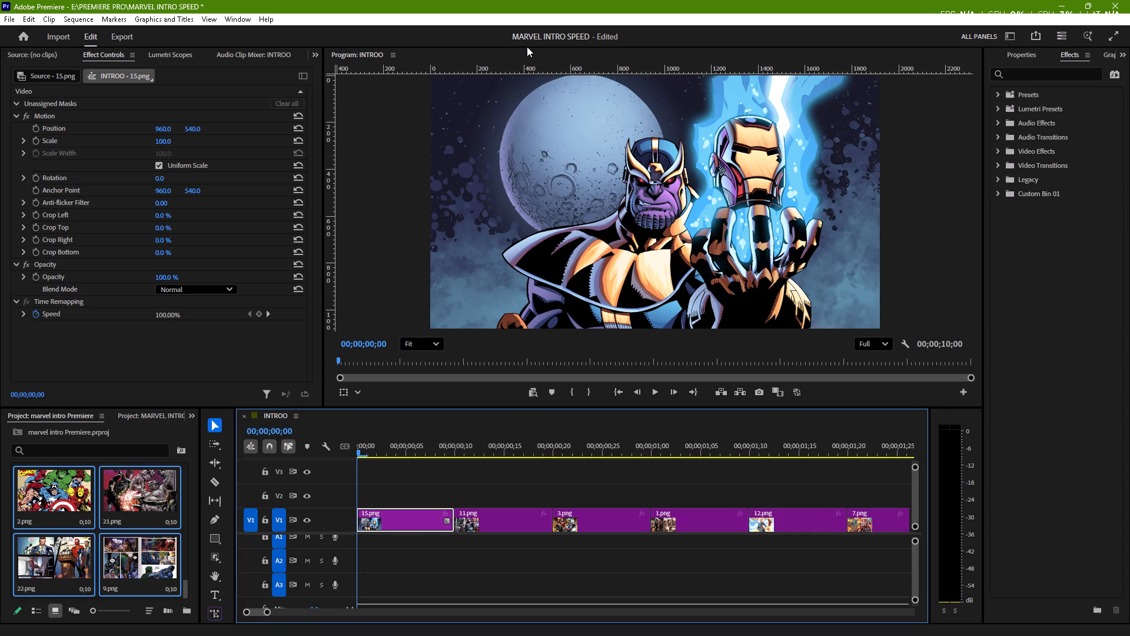
click(1050, 72)
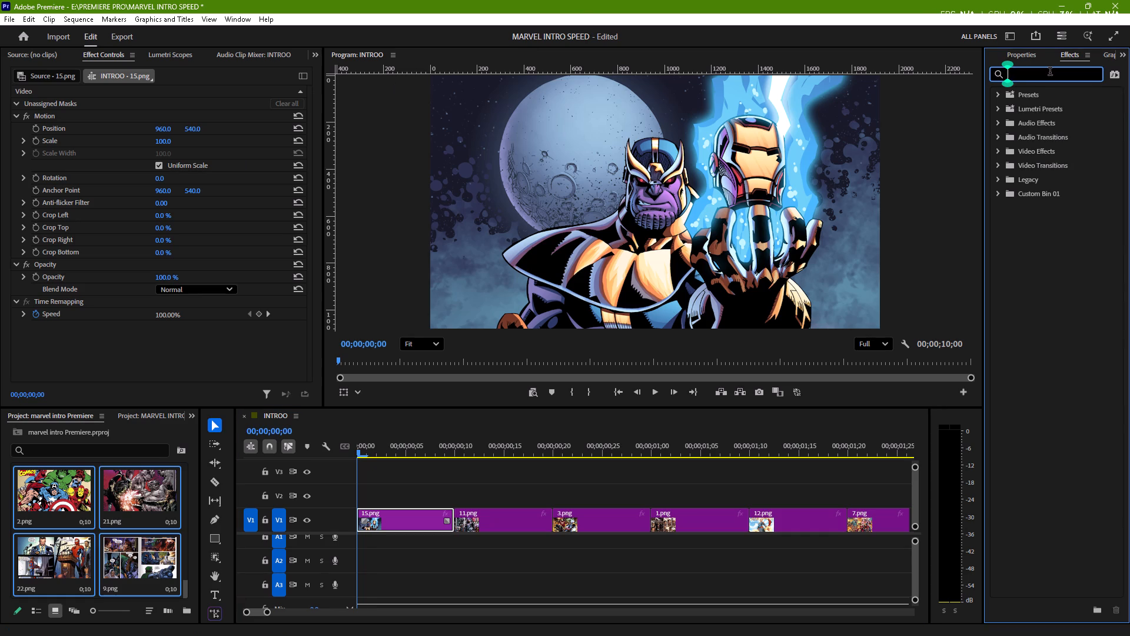
text(tran)
key(s)
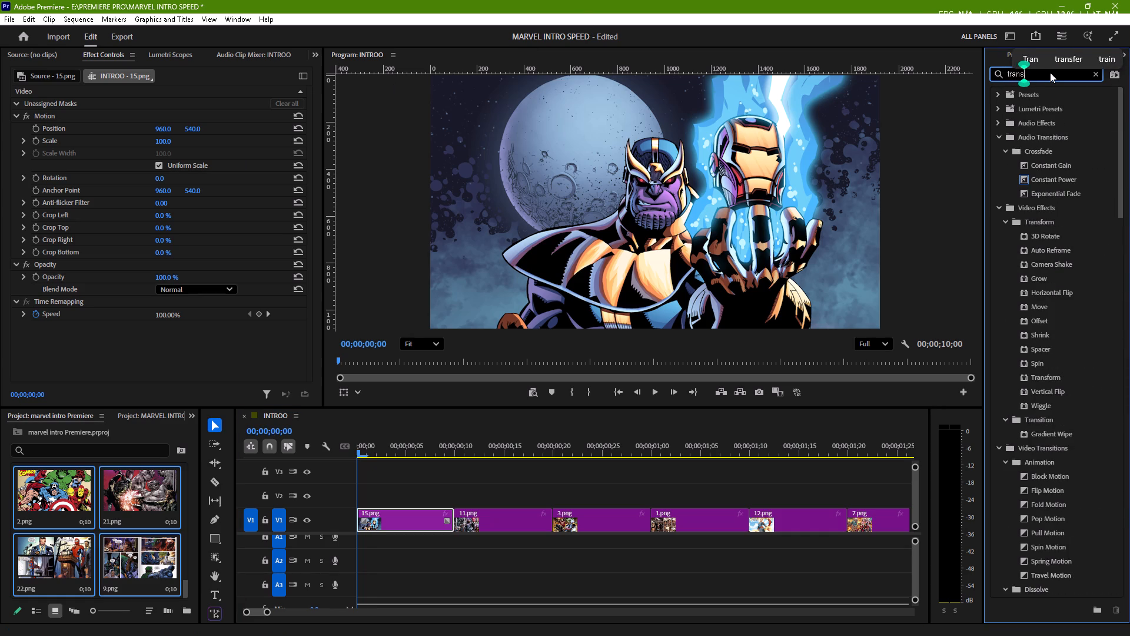
key(f)
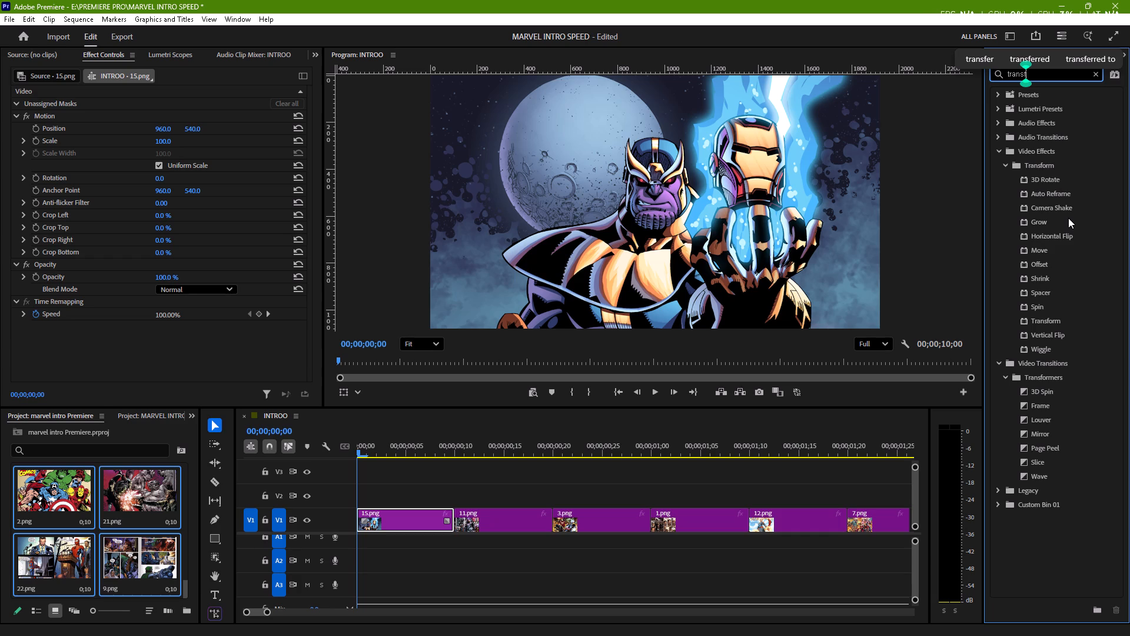
triple_click(1052, 318)
click(1052, 318)
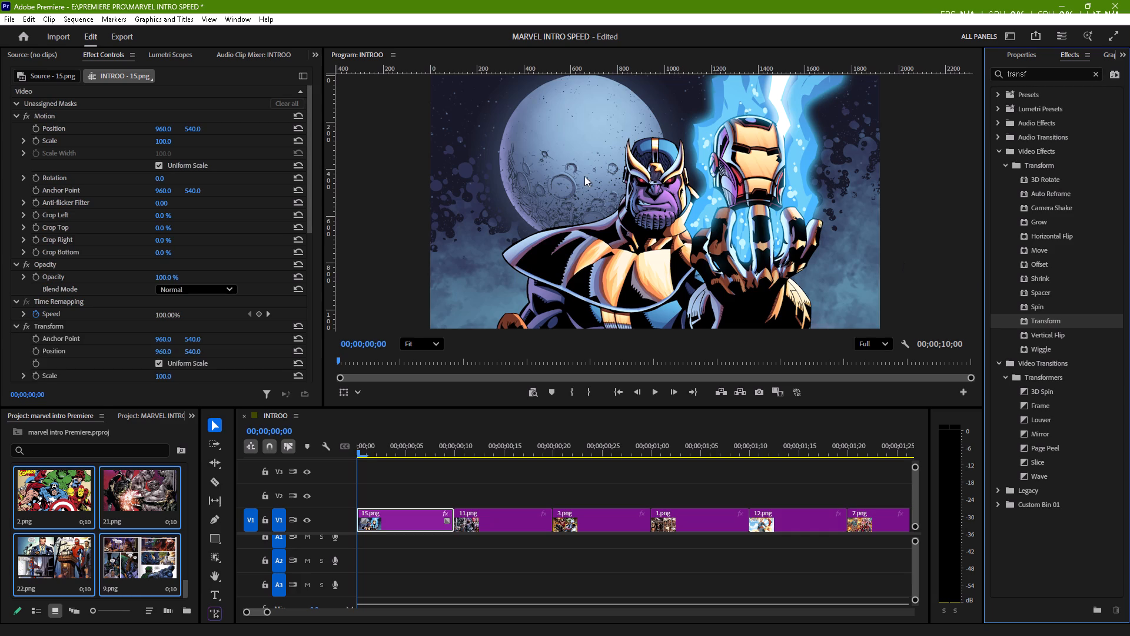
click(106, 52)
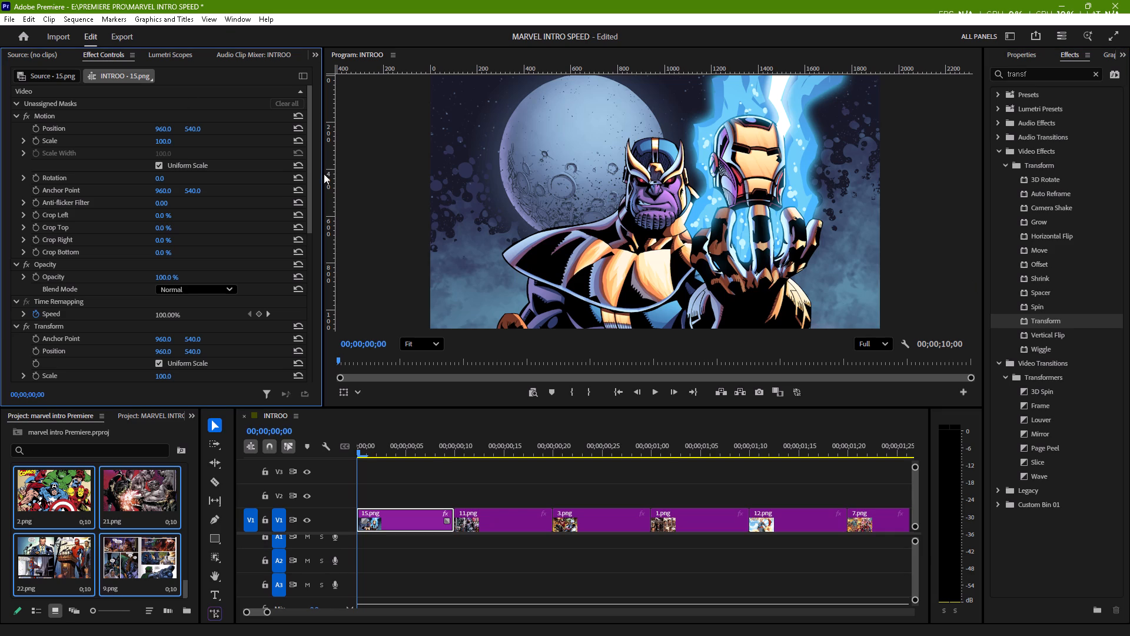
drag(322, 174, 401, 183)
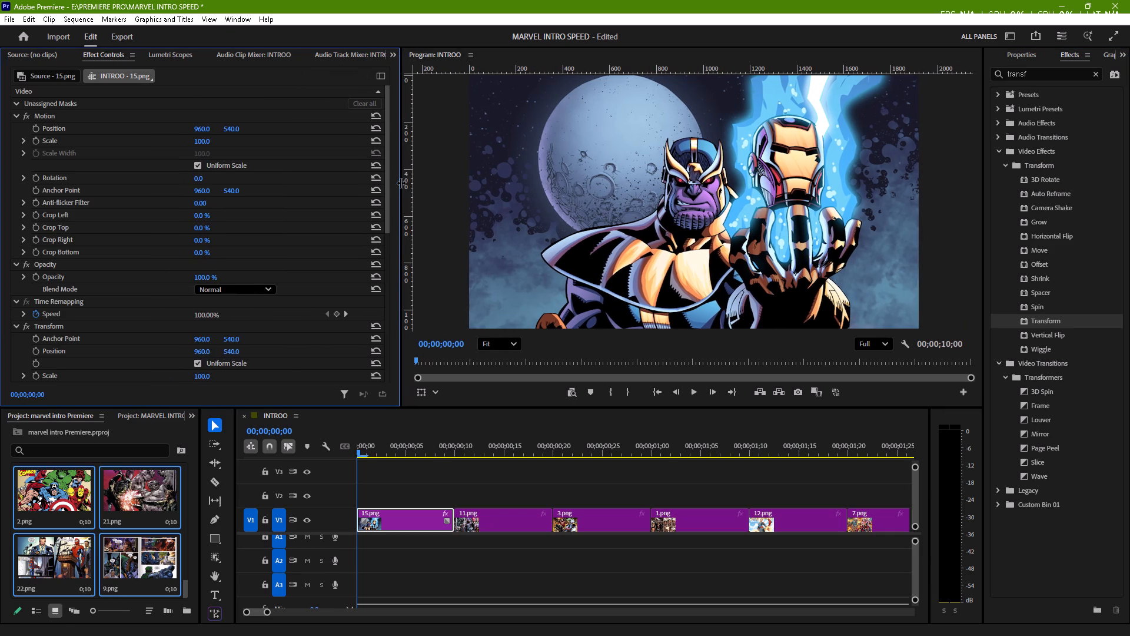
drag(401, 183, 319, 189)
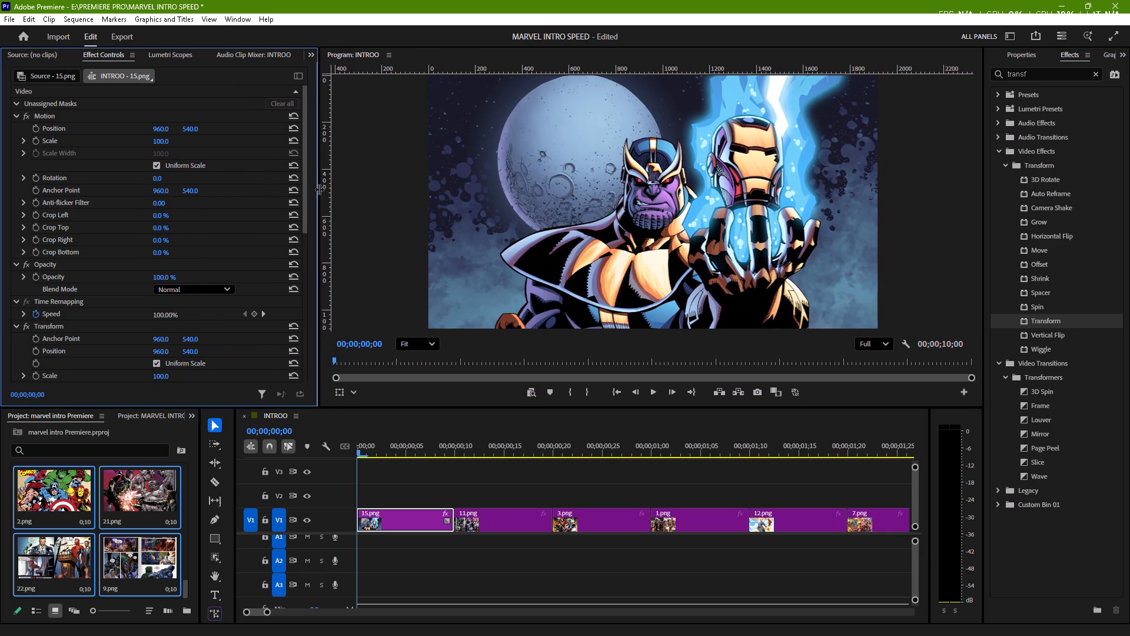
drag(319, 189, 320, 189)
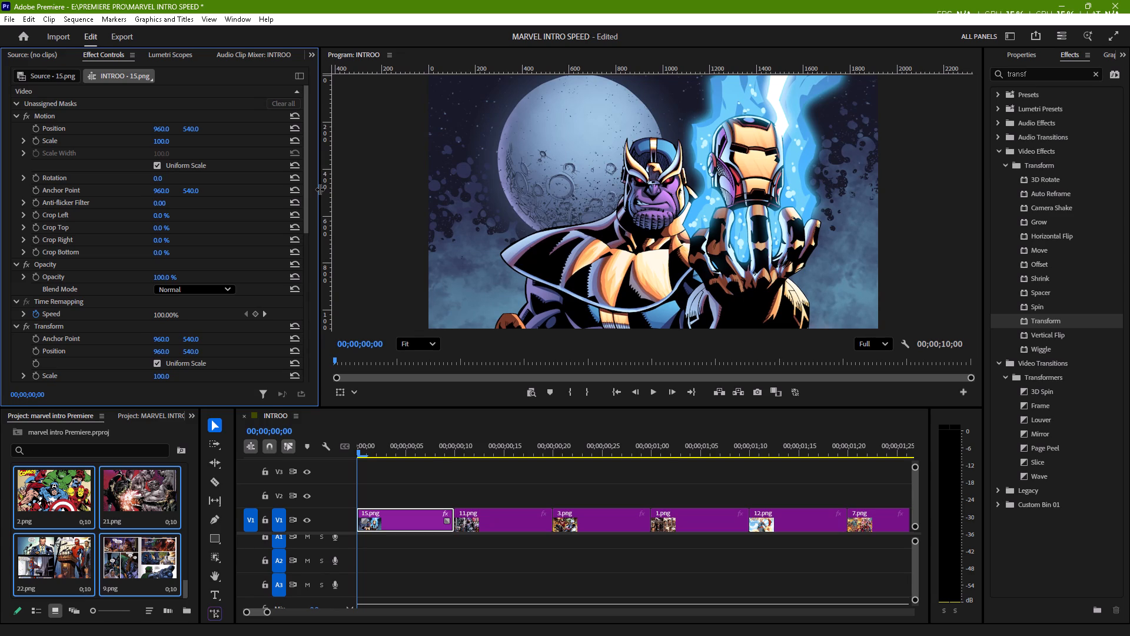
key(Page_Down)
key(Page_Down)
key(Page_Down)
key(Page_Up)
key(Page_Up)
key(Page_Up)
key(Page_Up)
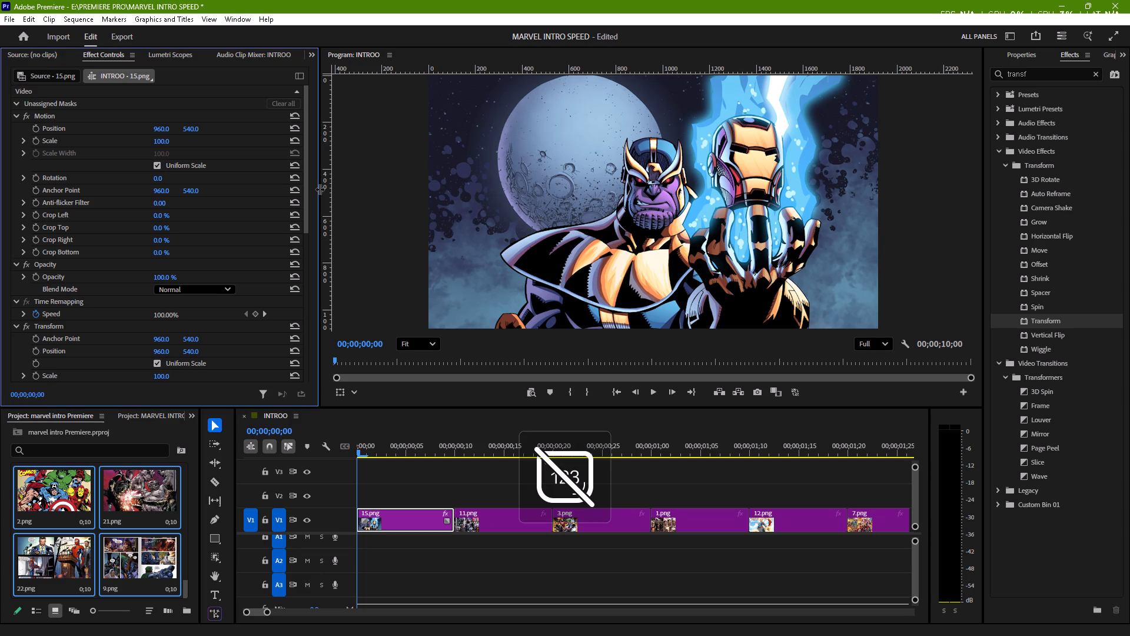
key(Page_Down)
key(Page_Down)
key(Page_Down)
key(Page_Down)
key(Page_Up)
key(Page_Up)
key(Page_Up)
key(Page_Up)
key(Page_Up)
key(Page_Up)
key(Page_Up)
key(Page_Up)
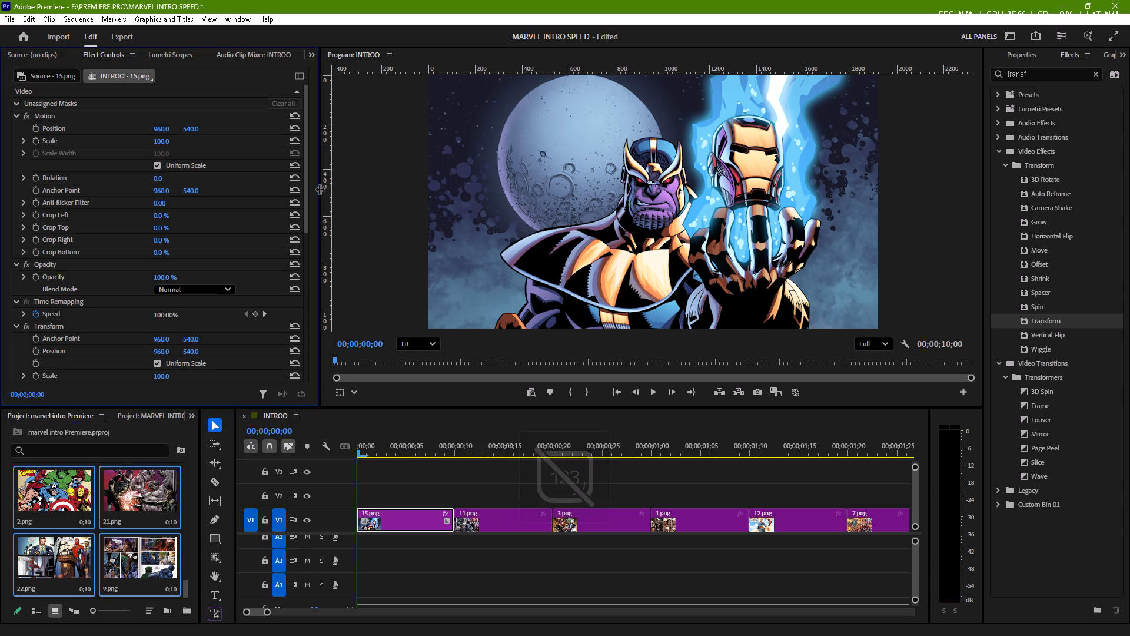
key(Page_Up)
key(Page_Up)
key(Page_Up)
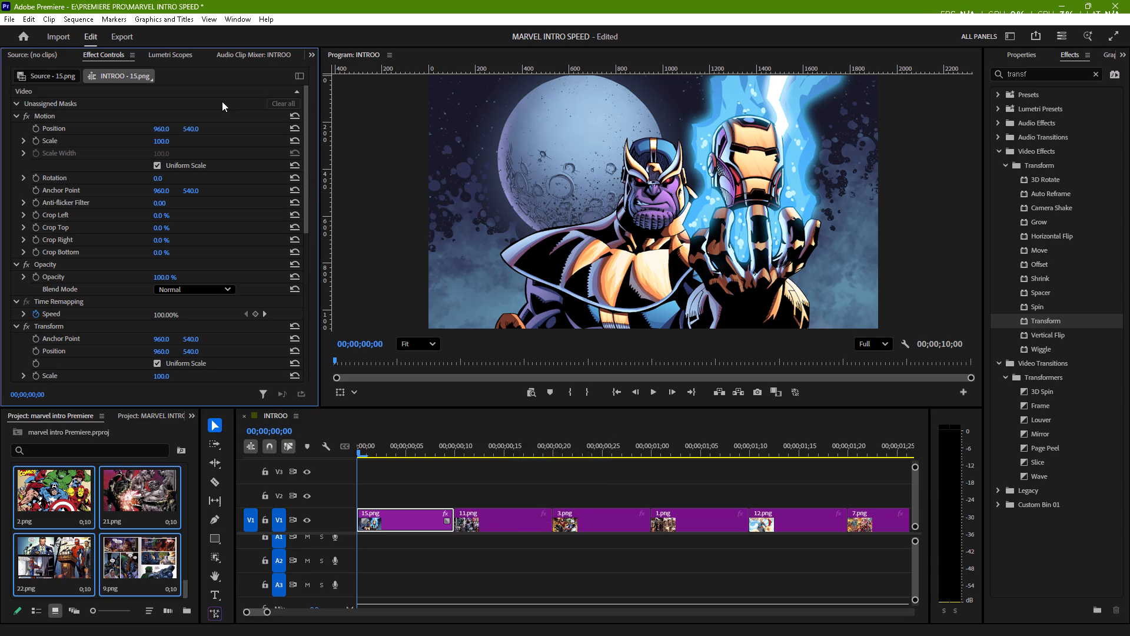
Show the keyframe timeline beside the effect properties of the 15.png clip.
click(222, 101)
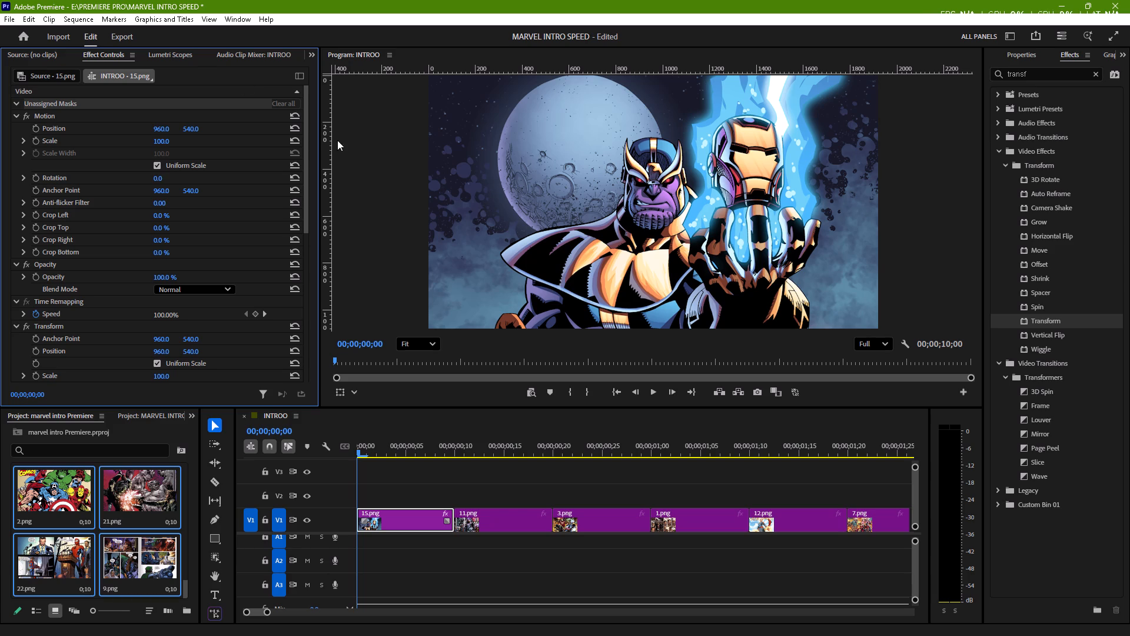
click(300, 74)
click(233, 90)
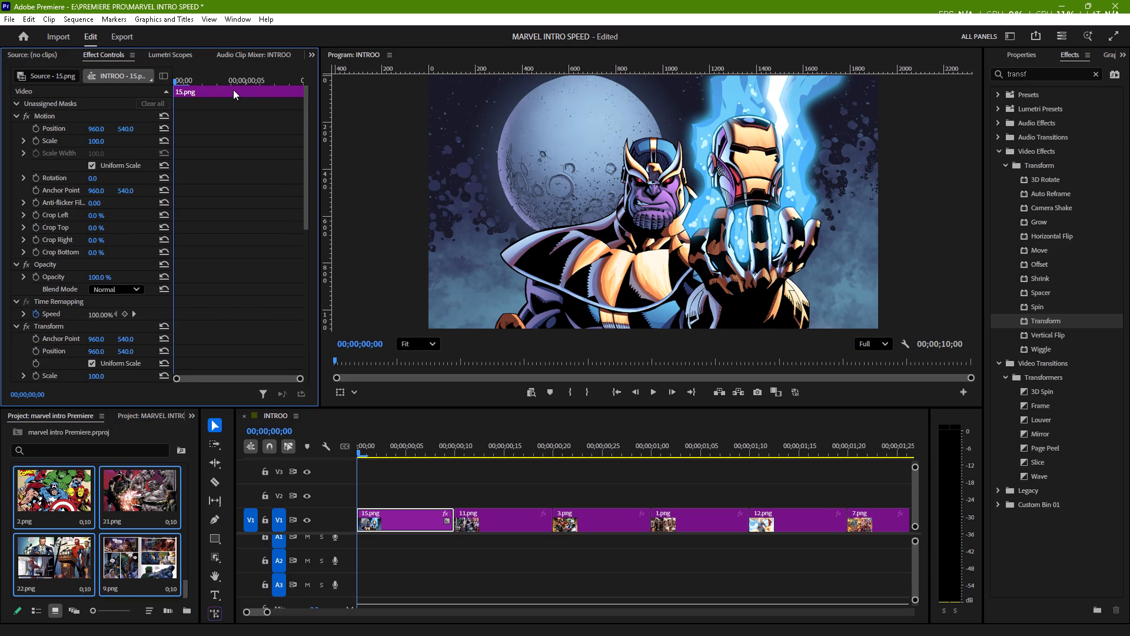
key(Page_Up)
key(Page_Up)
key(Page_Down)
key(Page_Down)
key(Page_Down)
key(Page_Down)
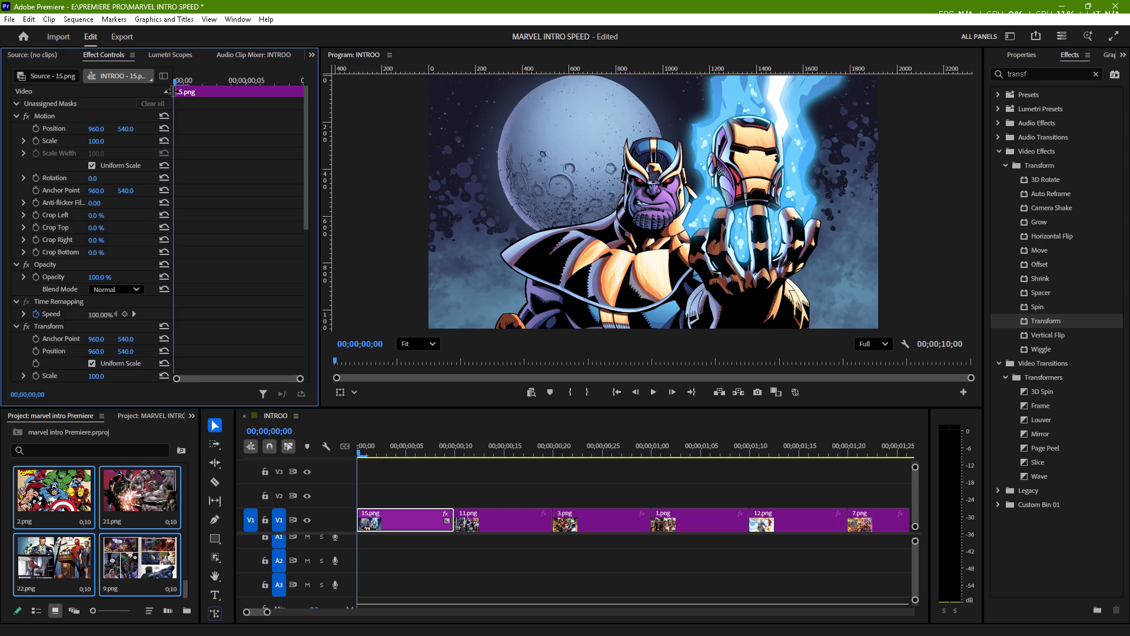
Add a Motion Position keyframe to the 15.png clip at 00;00;00;04.
click(177, 91)
key(Right)
key(Right)
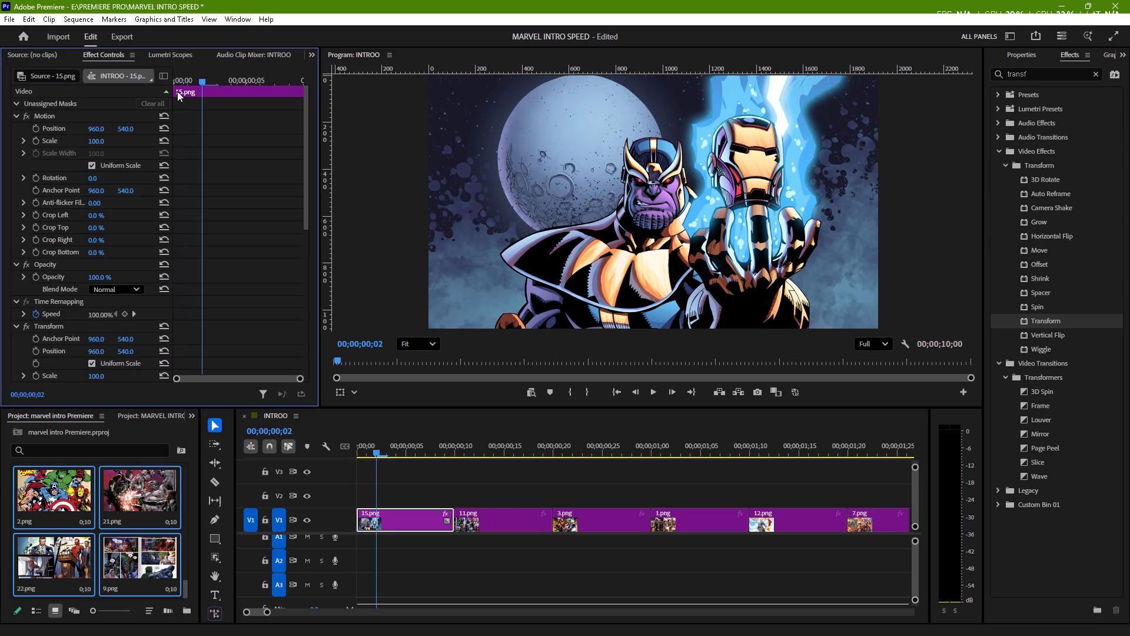
key(Right)
key(Right)
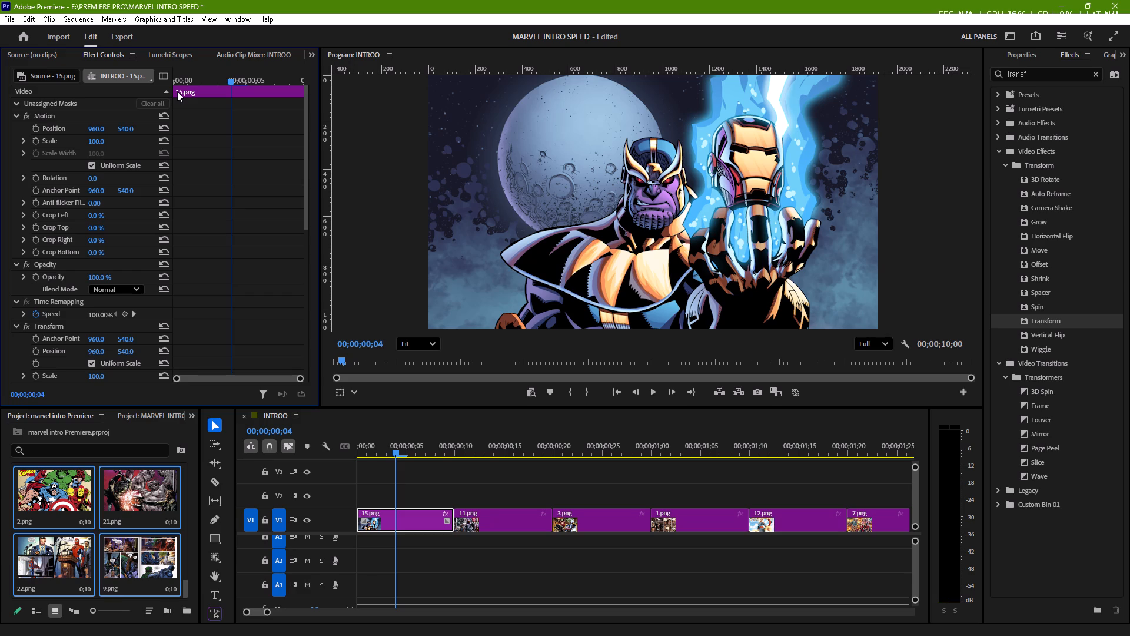
click(35, 128)
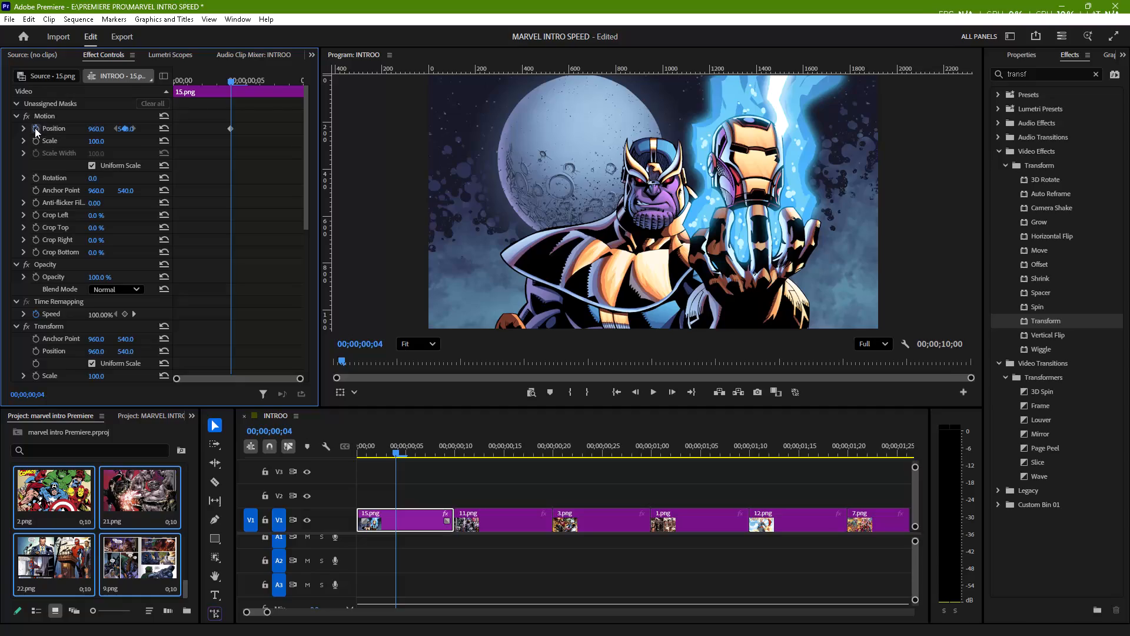
At 00;00;00;00, set the vertical Motion Position of 15.png to -548, widening the effect property area for easier access.
drag(232, 80, 192, 90)
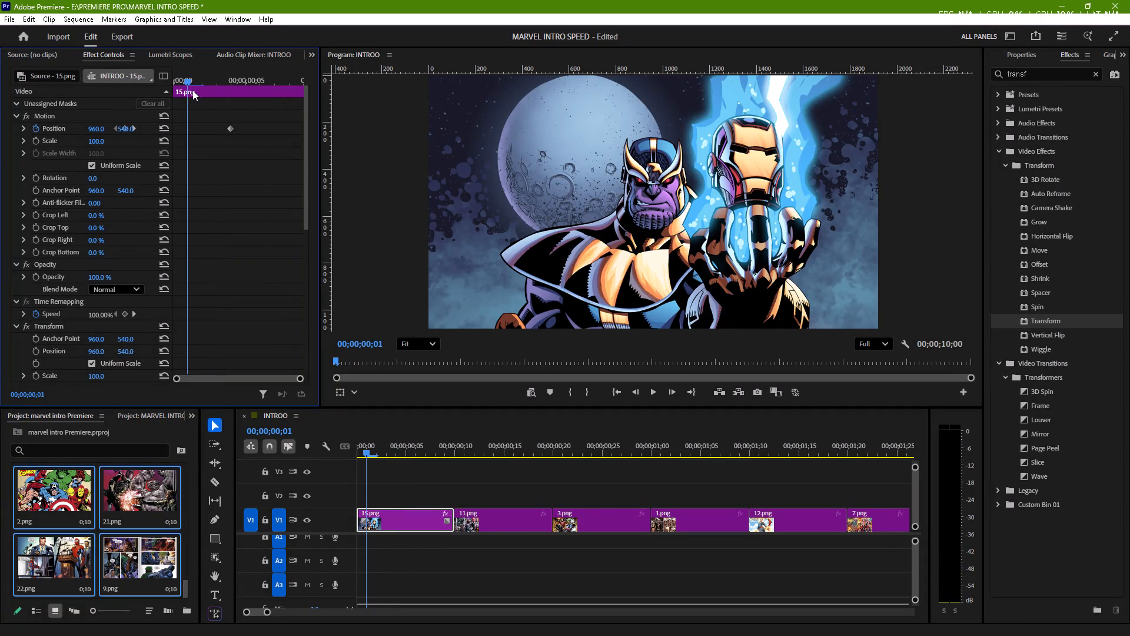
drag(192, 90, 168, 95)
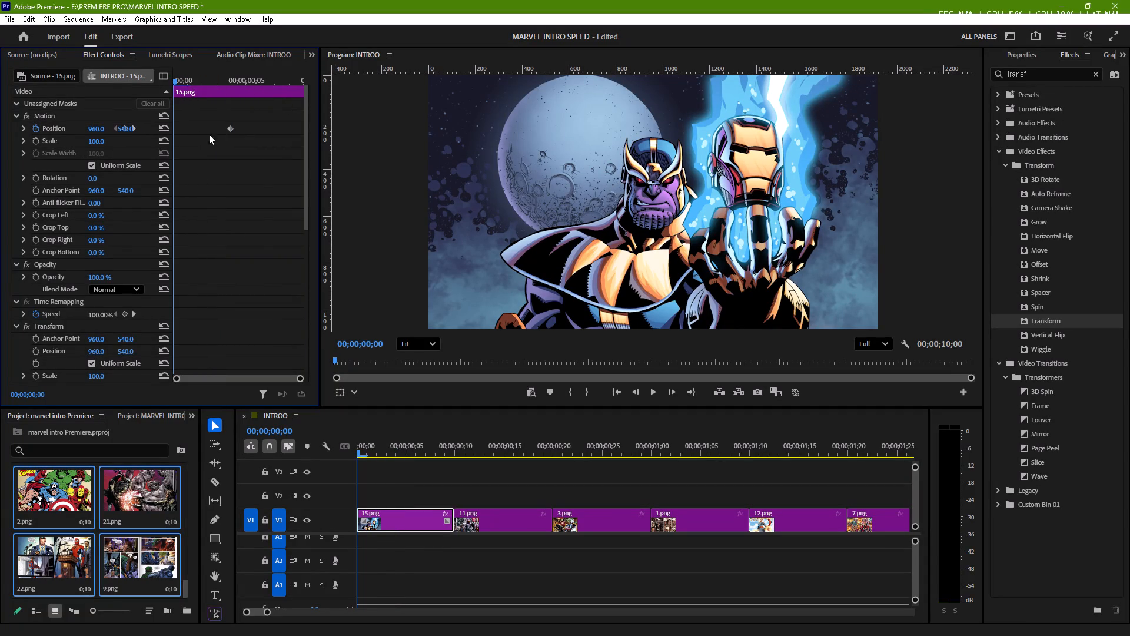
drag(172, 139, 223, 137)
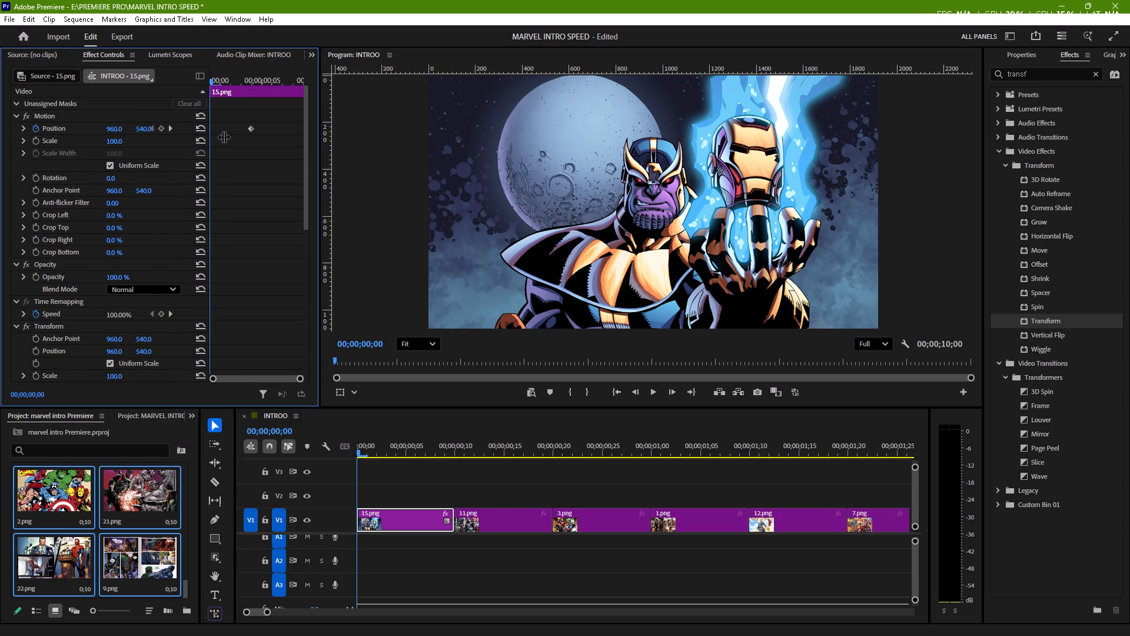
drag(223, 137, 229, 137)
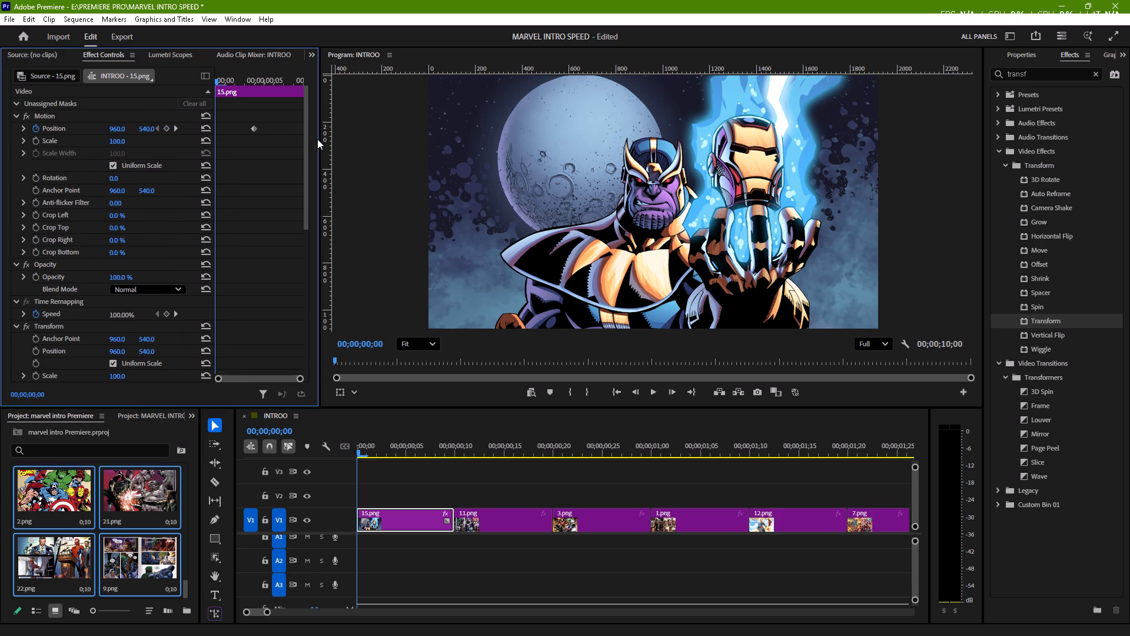
drag(318, 139, 358, 140)
drag(164, 128, 23, 144)
drag(159, 128, 6, 139)
drag(157, 131, 124, 135)
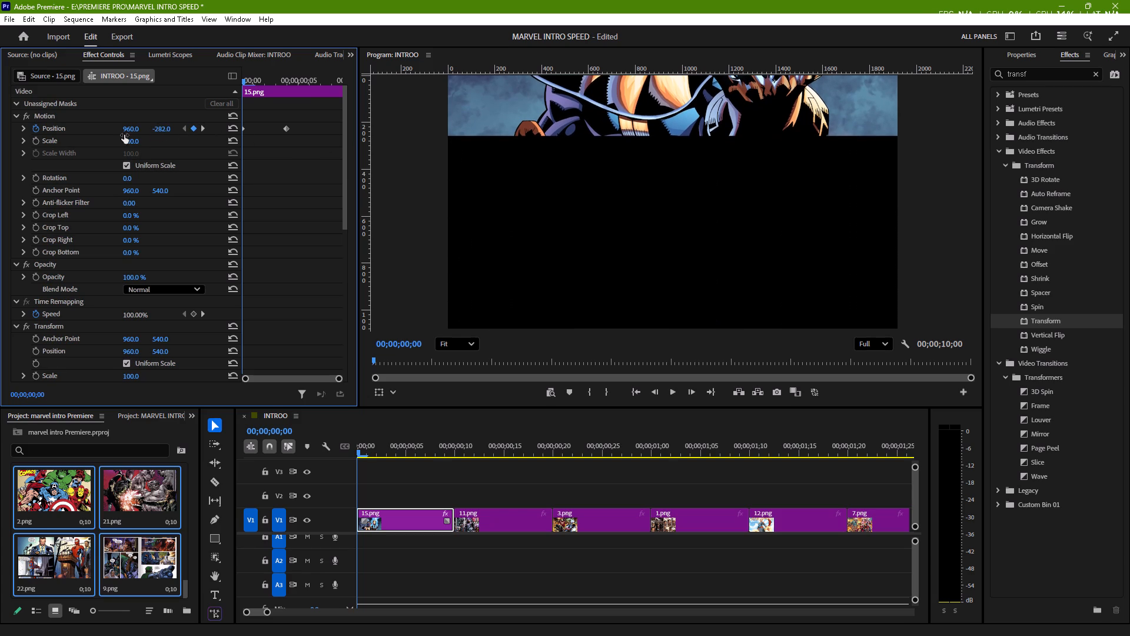
click(161, 128)
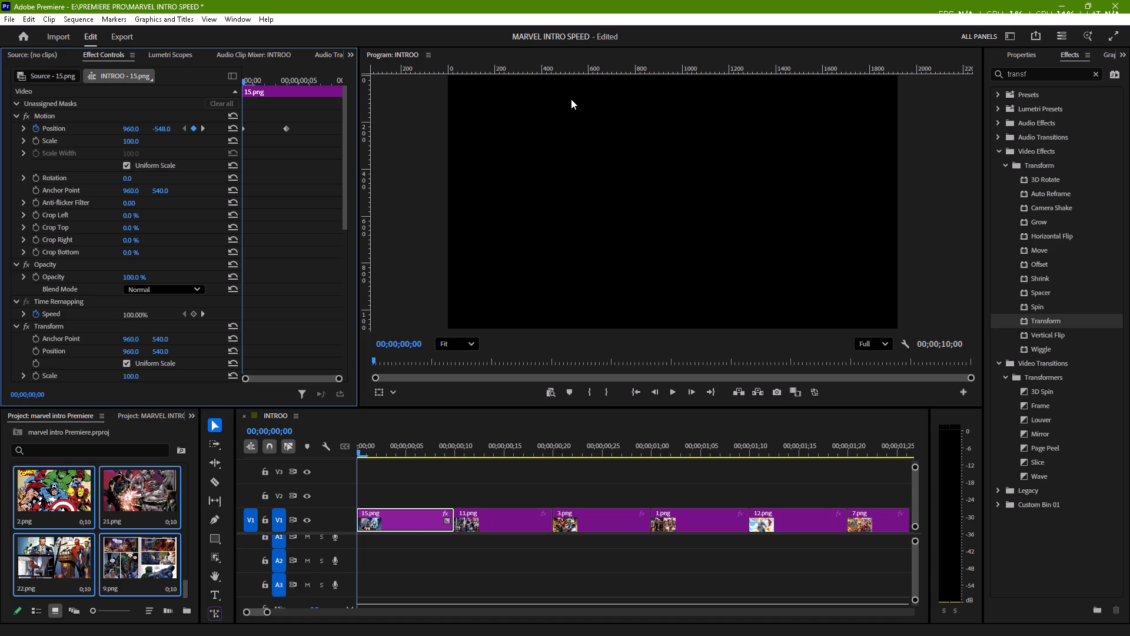
Zoom the program preview out to 37%, pan the frame slightly with the Hand tool, and return to the sequence start with the Selection tool.
ctrl+scroll(571, 99, down, 1)
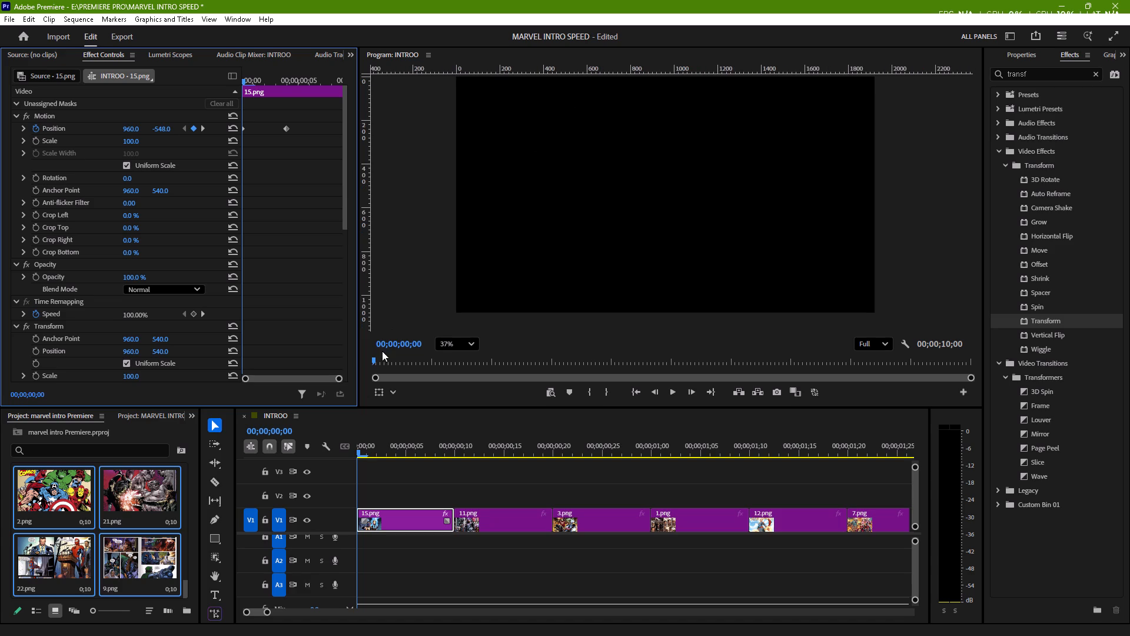
click(216, 575)
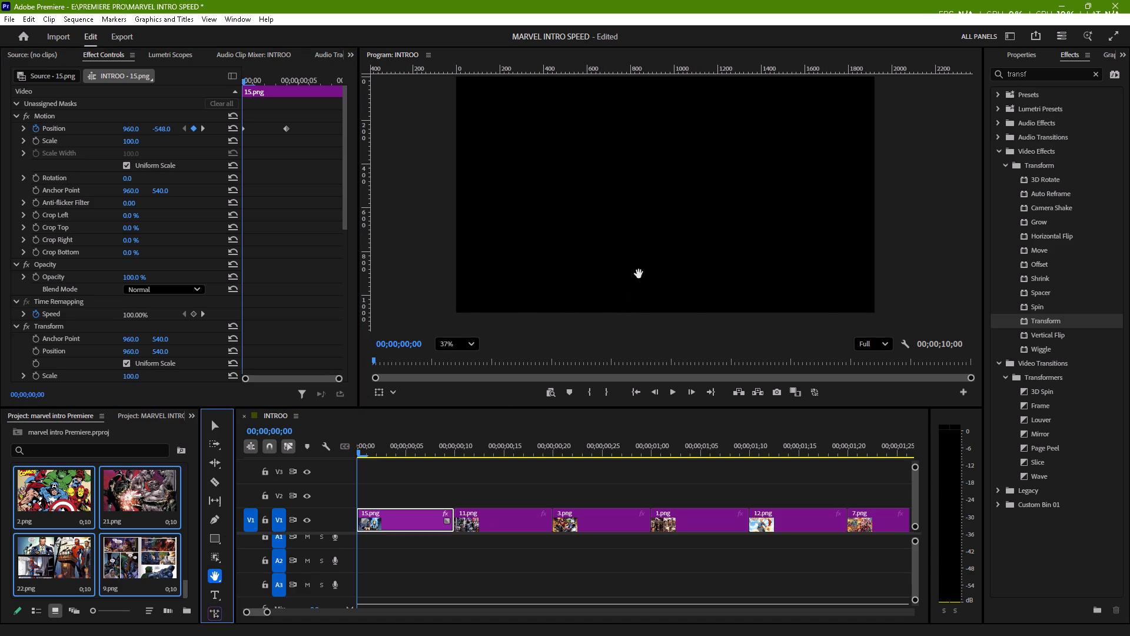
key(space)
key(space)
key(space)
key(space)
key(space)
key(space)
key(space)
key(space)
key(space)
key(space)
key(space)
key(space)
key(space)
key(space)
key(space)
key(space)
key(space)
key(space)
drag(642, 236, 642, 243)
key(space)
key(space)
key(space)
key(space)
key(space)
key(space)
key(space)
key(space)
key(space)
key(space)
key(space)
key(space)
key(space)
key(space)
key(space)
key(space)
key(space)
key(space)
key(space)
drag(642, 243, 642, 253)
drag(811, 456, 787, 456)
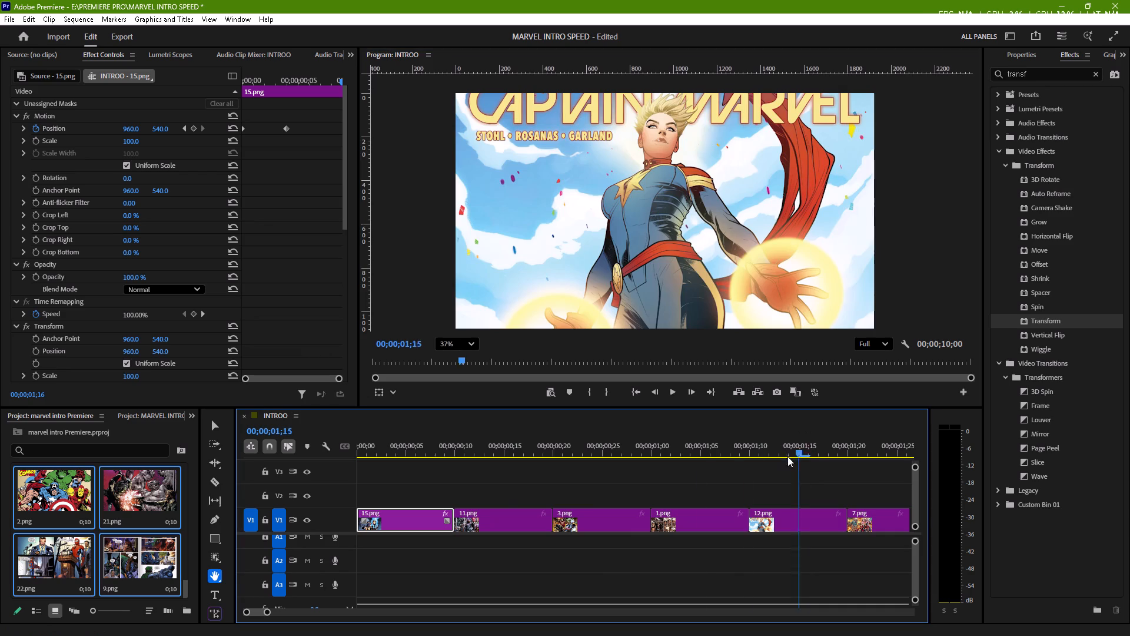
drag(787, 456, 338, 485)
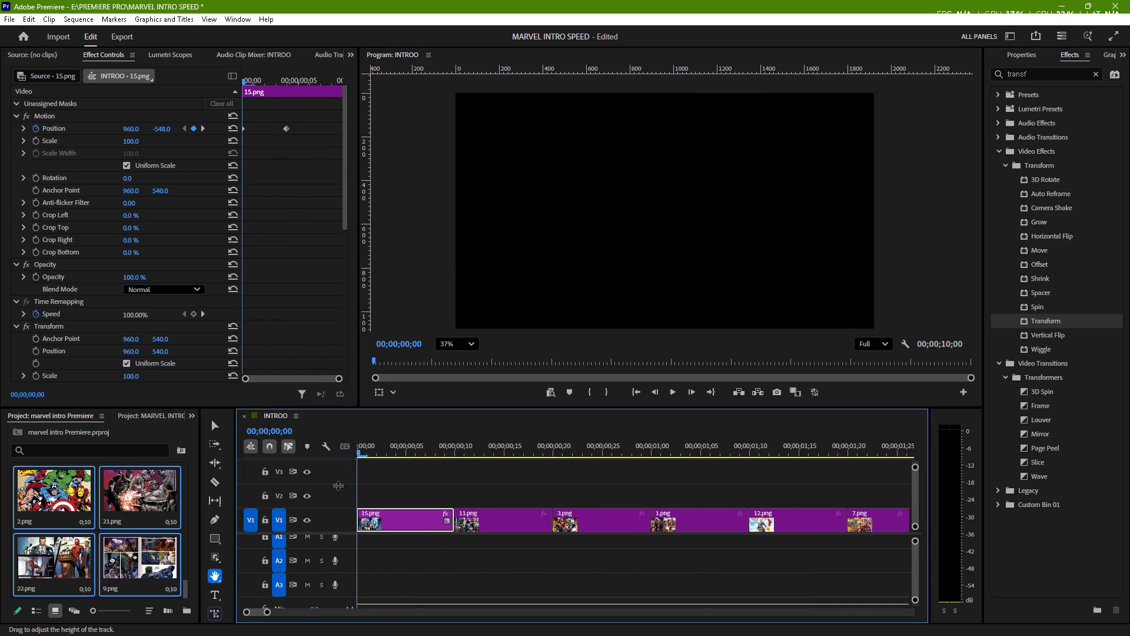
click(214, 426)
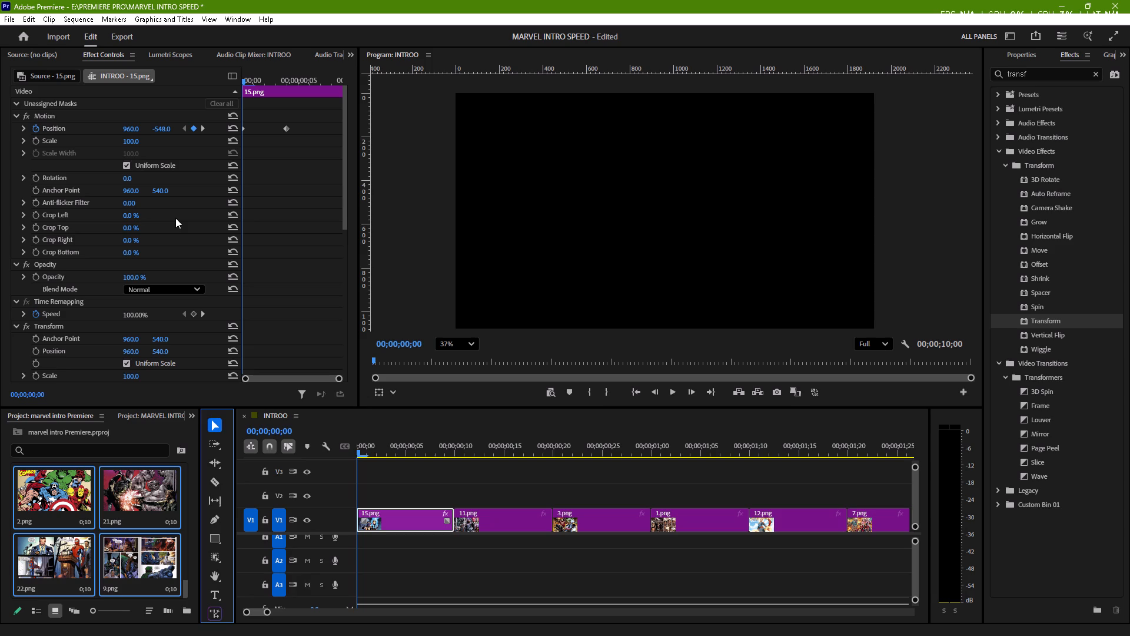
Turn off the use of the composition's shutter angle in the first Transform effect of 15.png.
scroll(175, 218, down, 1)
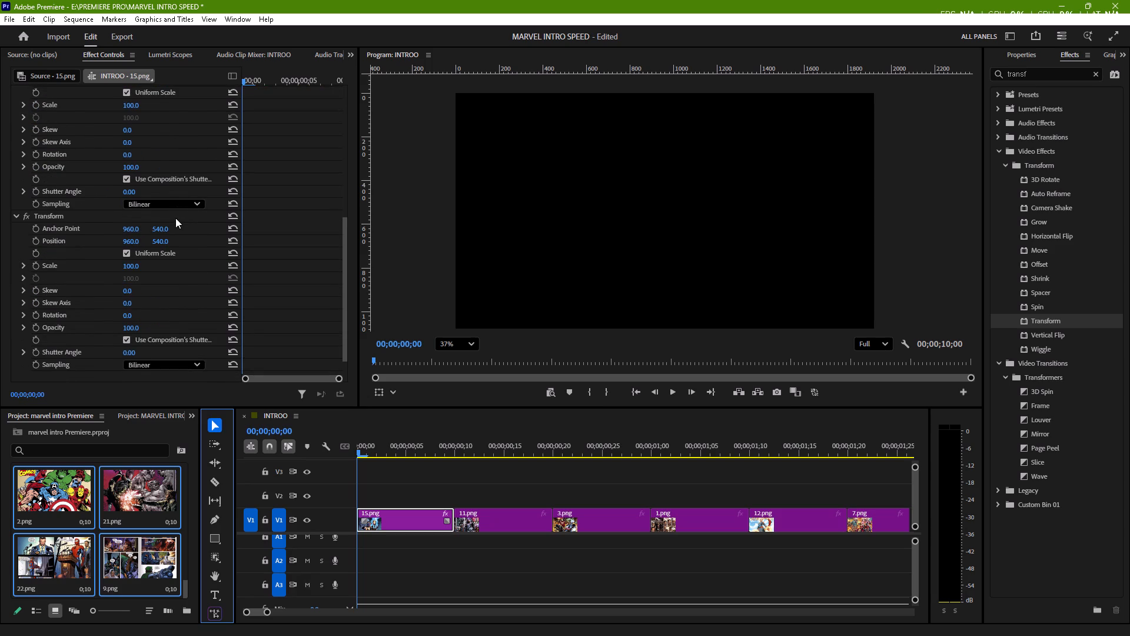
scroll(175, 218, down, 1)
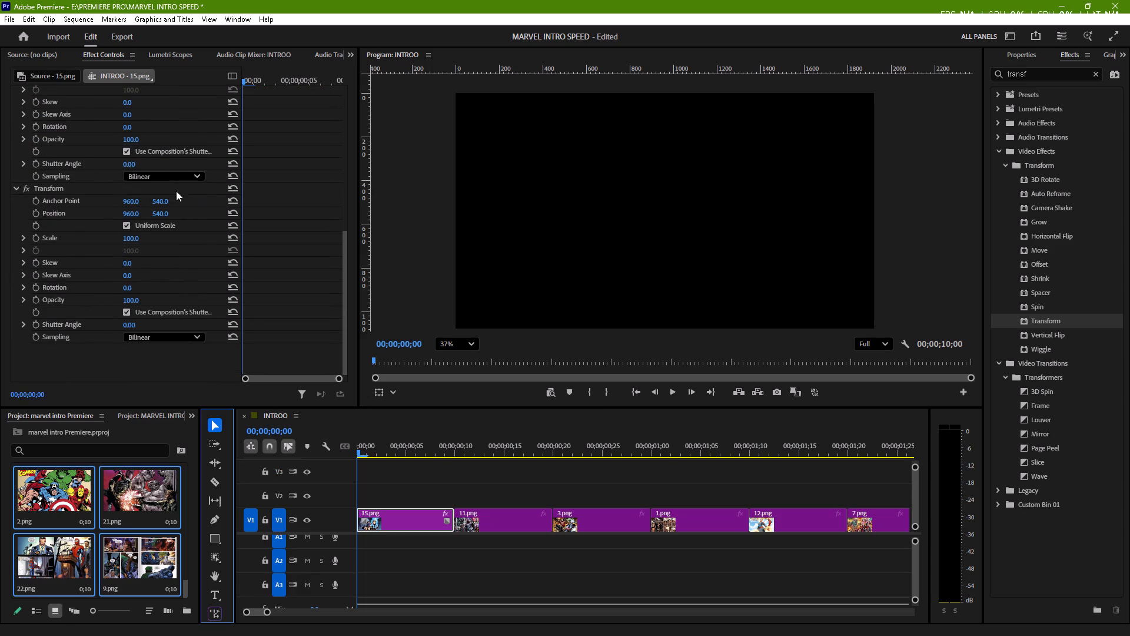
click(124, 150)
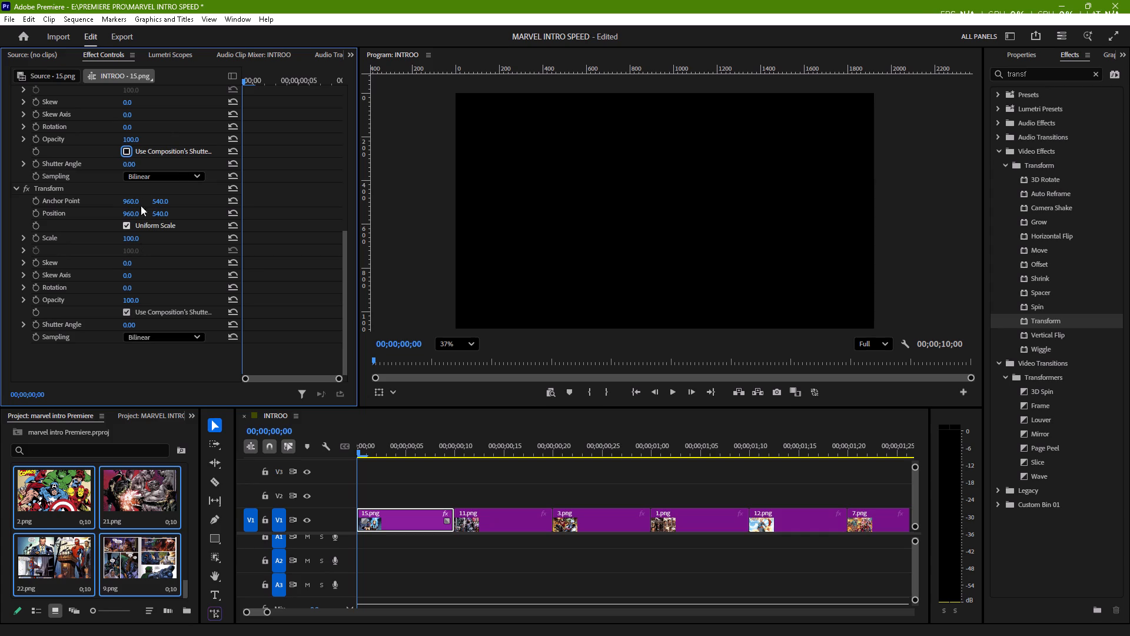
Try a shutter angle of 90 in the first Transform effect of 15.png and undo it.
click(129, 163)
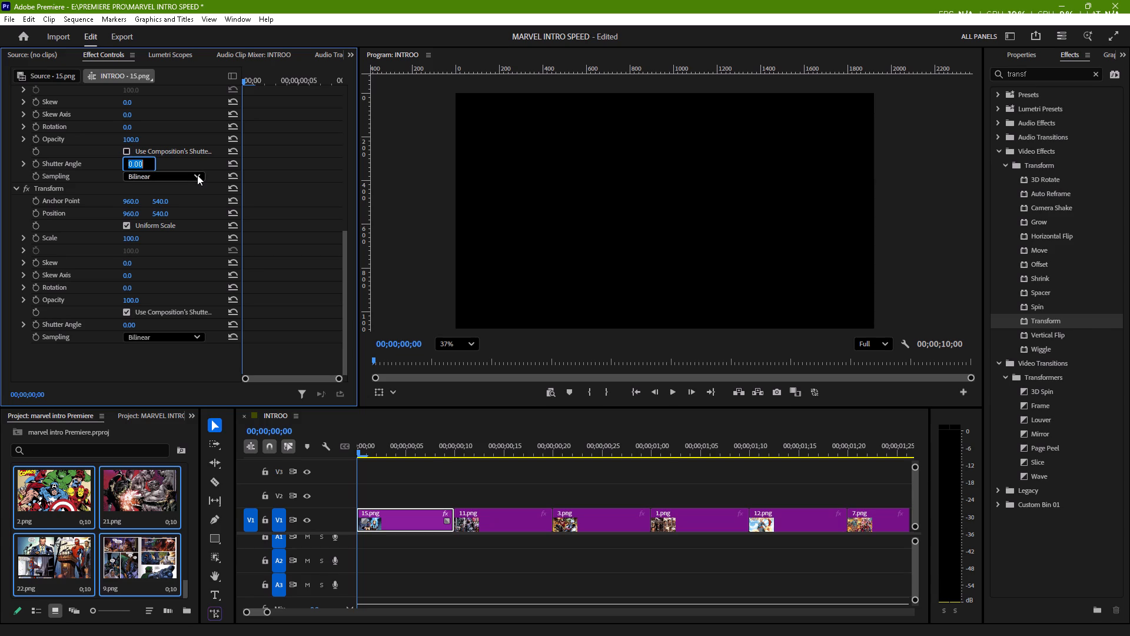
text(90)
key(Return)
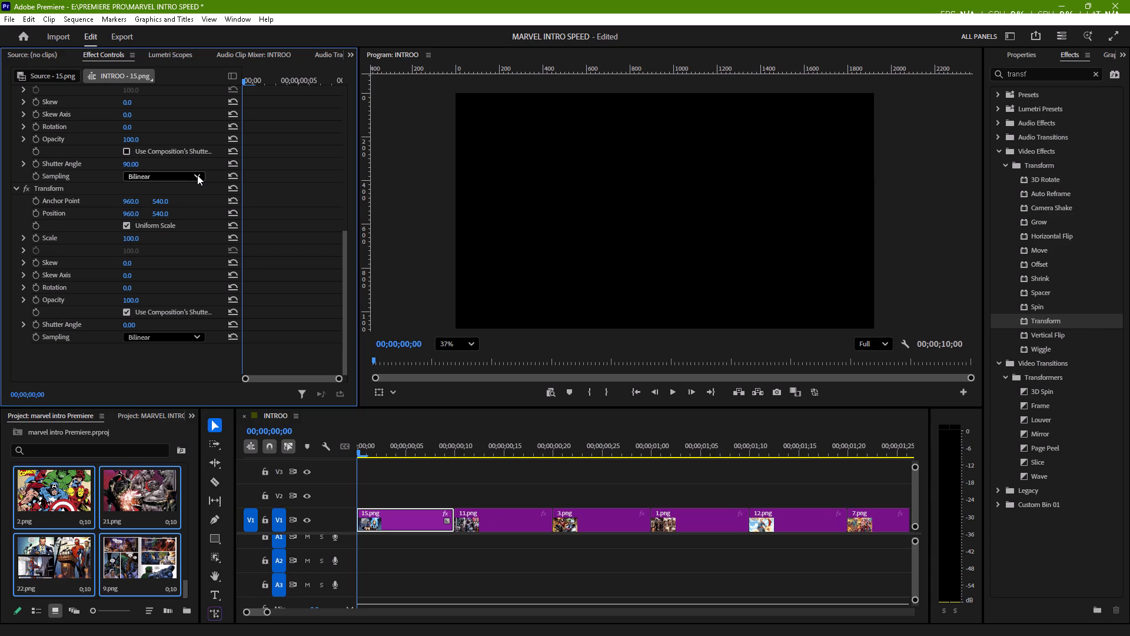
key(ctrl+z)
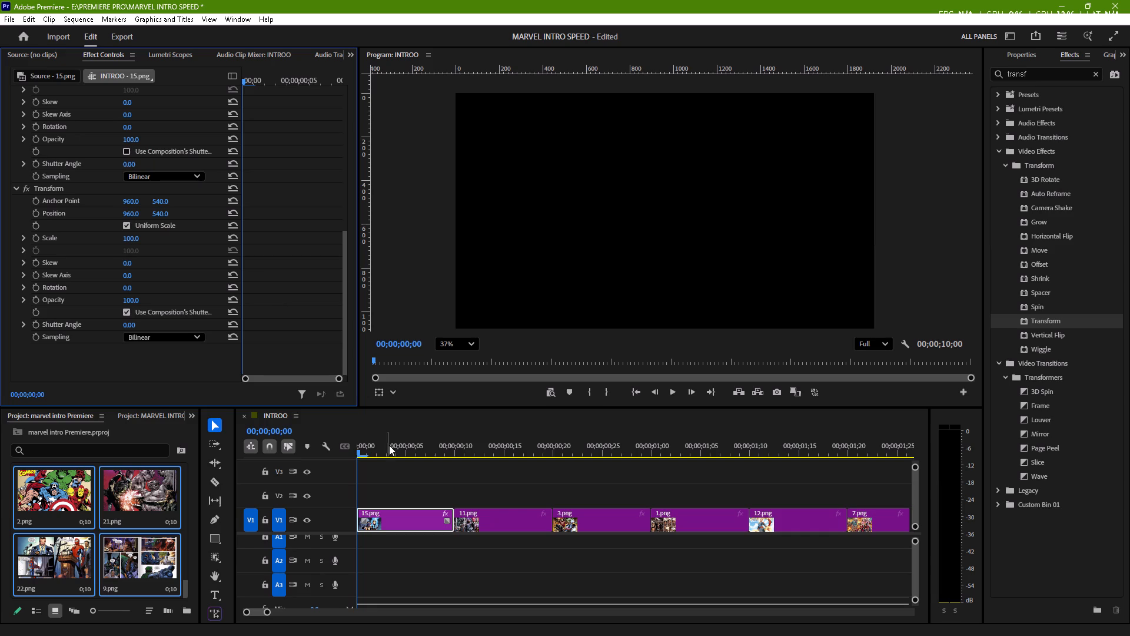
With the playhead at 00;00;00;02, set the shutter angle of the first Transform effect on 15.png to 90.
click(360, 453)
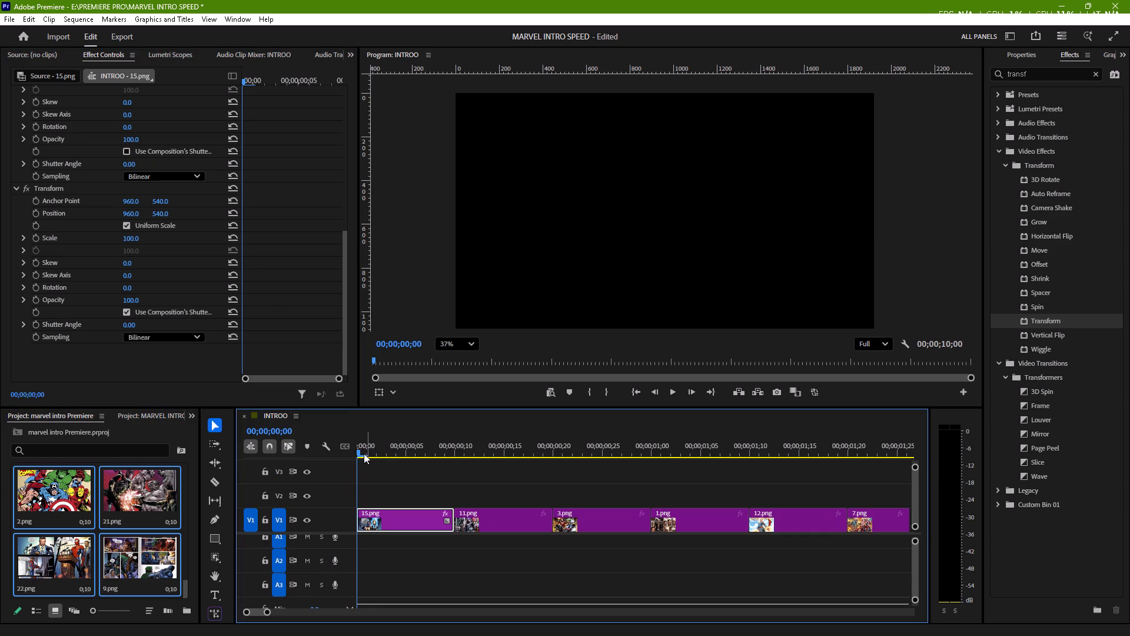
key(Right)
key(Right)
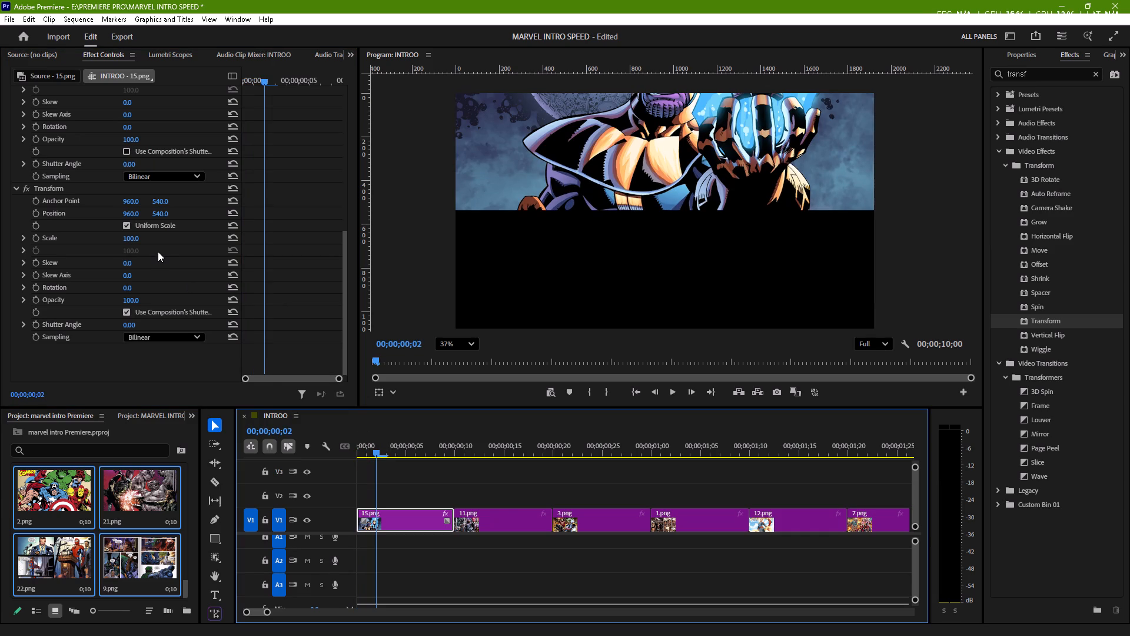
click(130, 164)
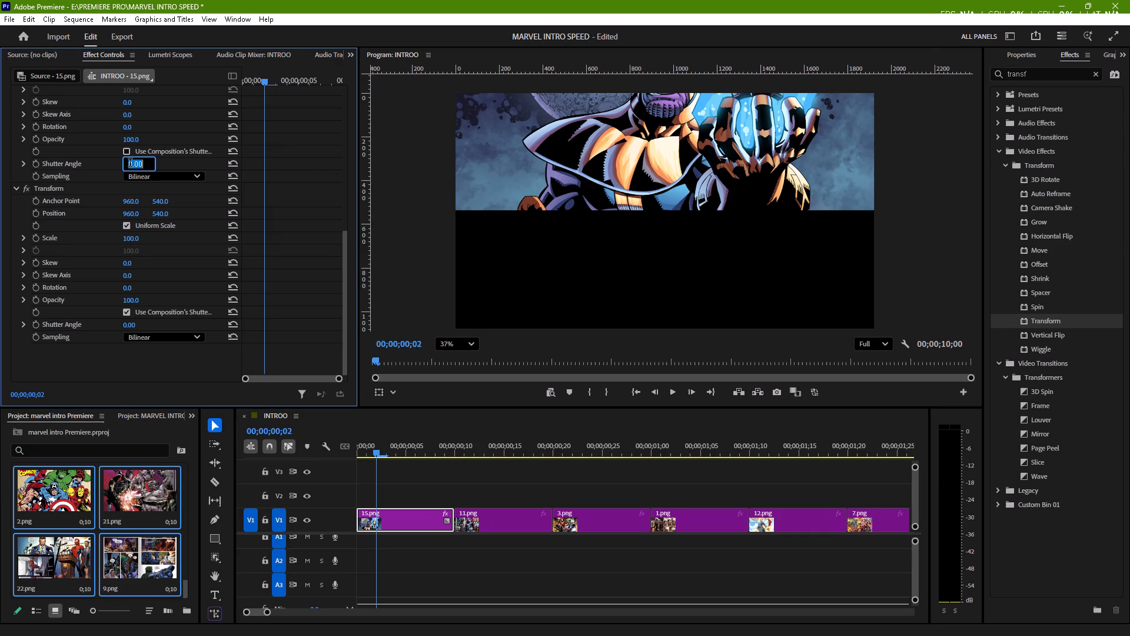
text(90)
key(Return)
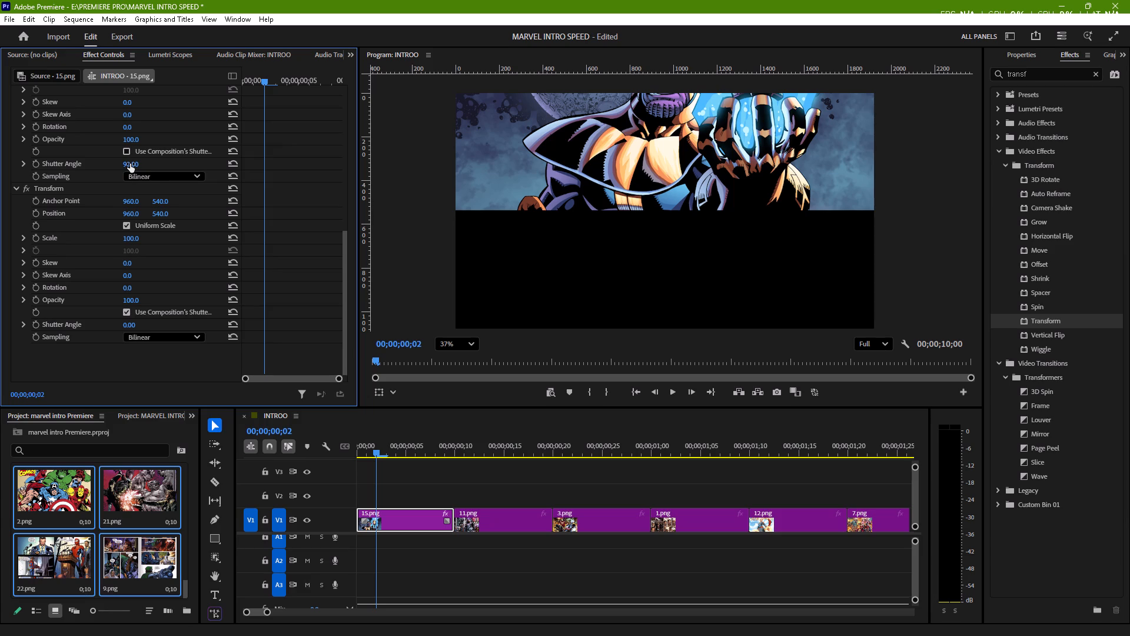
Play the opening of the INTROO sequence to check the slide-in motion of 15.png and return to 00;00;00;00.
drag(374, 452, 364, 452)
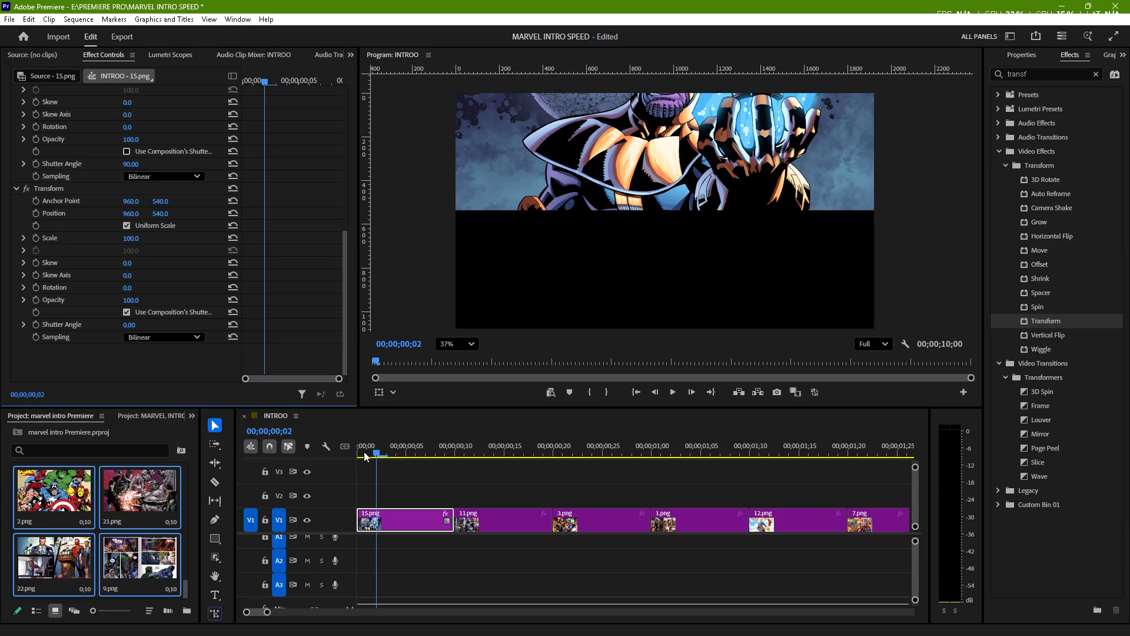
drag(364, 452, 325, 456)
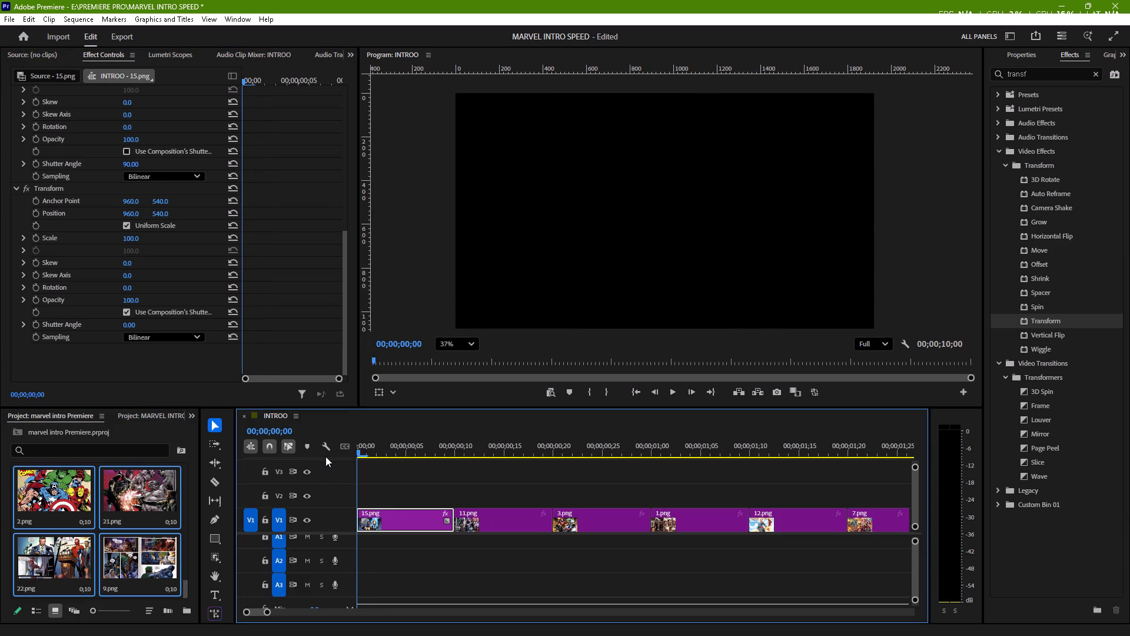
drag(325, 456, 324, 455)
key(space)
key(space)
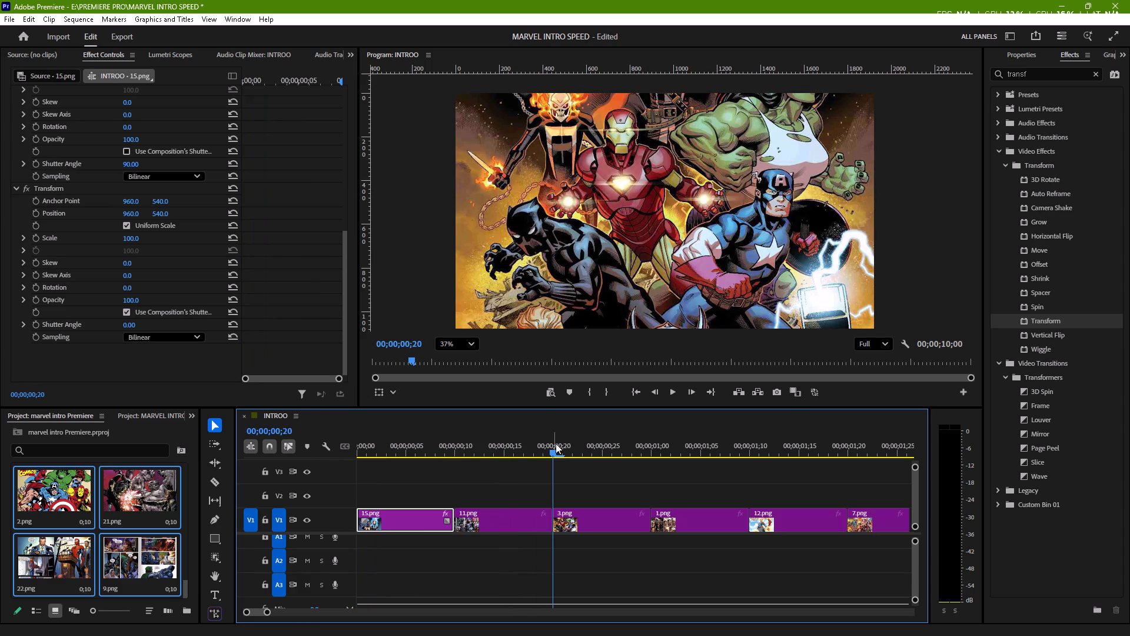
drag(551, 454, 366, 474)
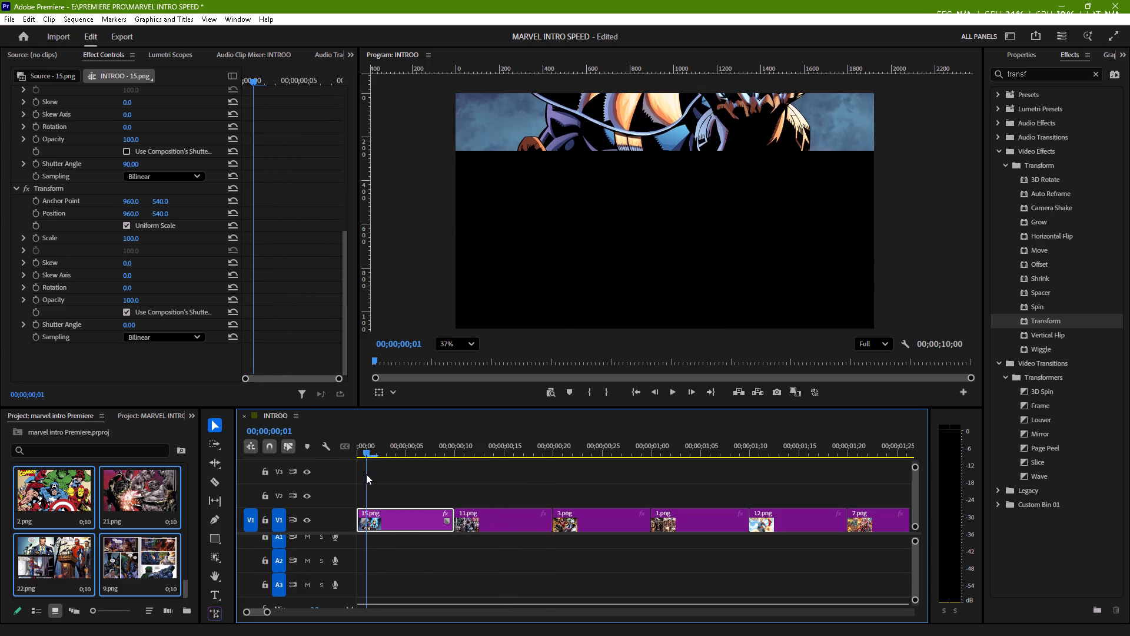
drag(366, 474, 331, 475)
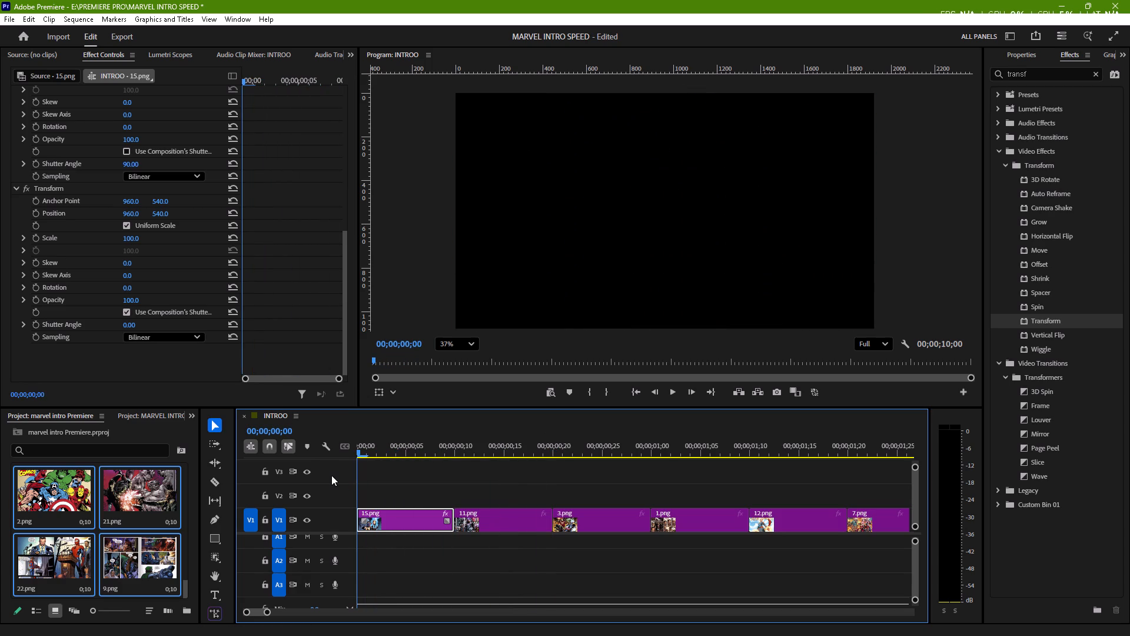
Scrub back and forth through the first four frames of the INTROO sequence to examine the motion blur on the slide-in of 15.png.
scroll(204, 242, down, 2)
scroll(204, 242, up, 1)
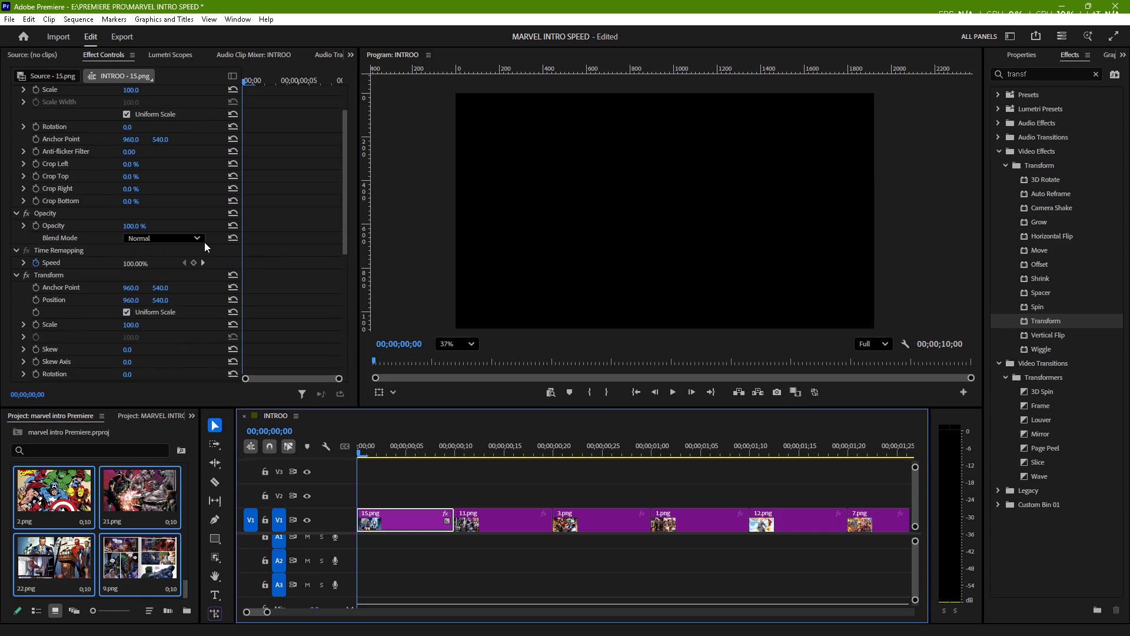
scroll(204, 242, up, 2)
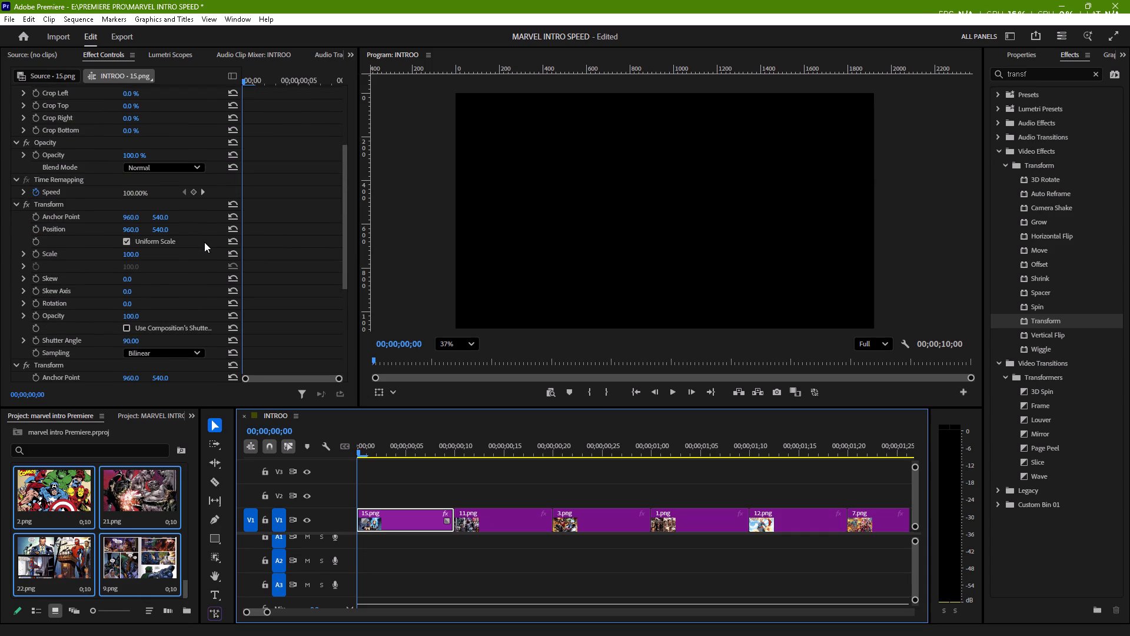
scroll(204, 242, up, 2)
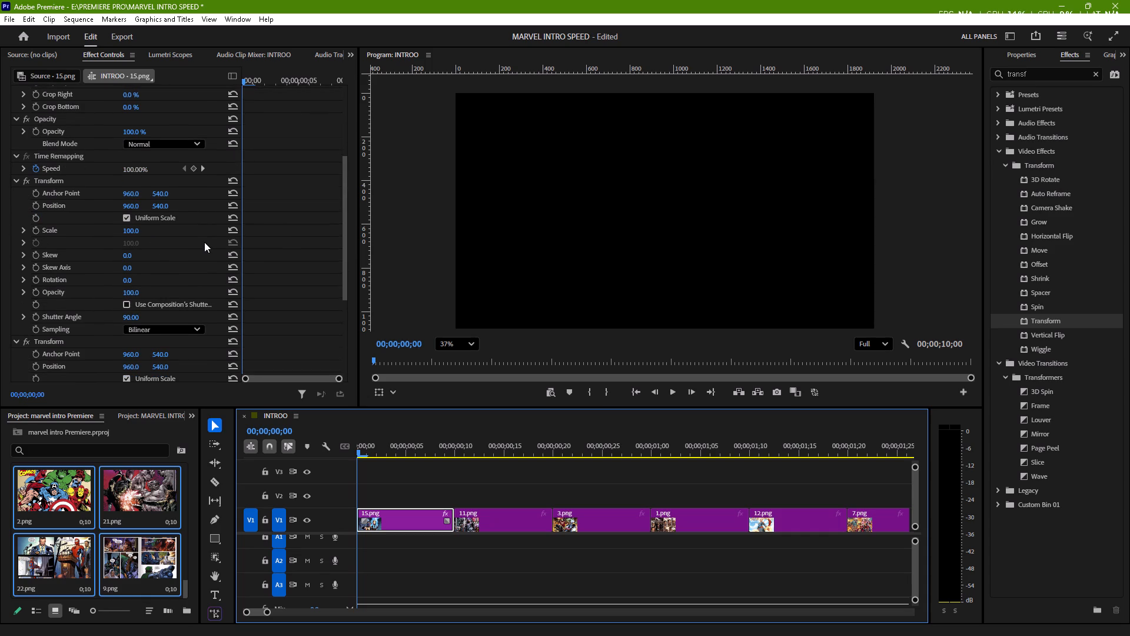
scroll(204, 242, up, 1)
drag(359, 451, 371, 451)
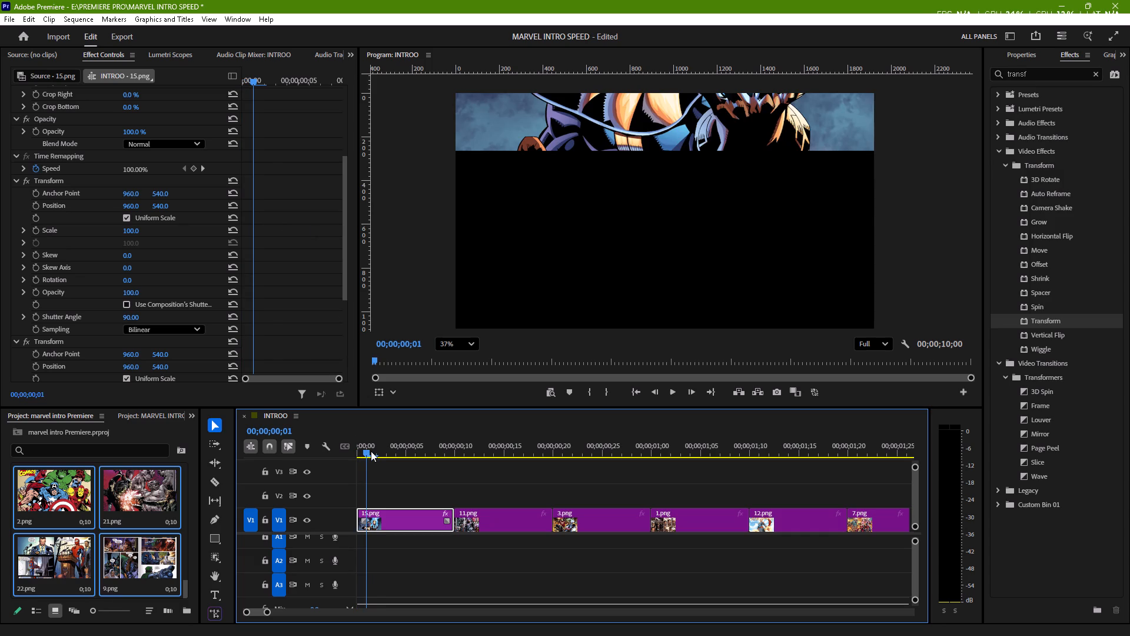
drag(371, 451, 383, 450)
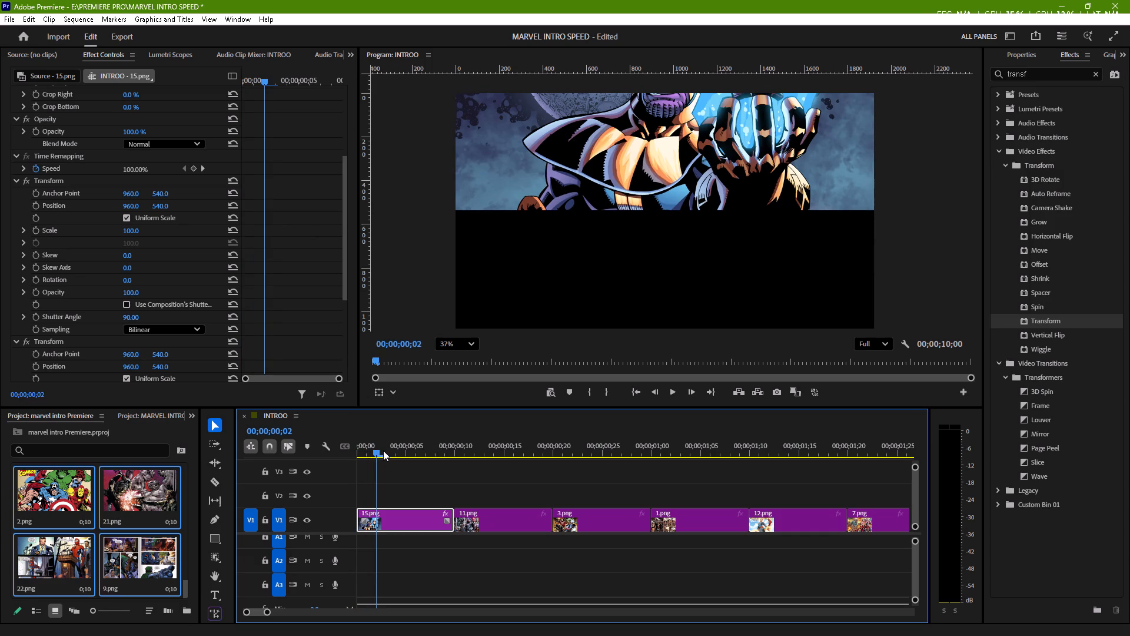
drag(383, 450, 386, 450)
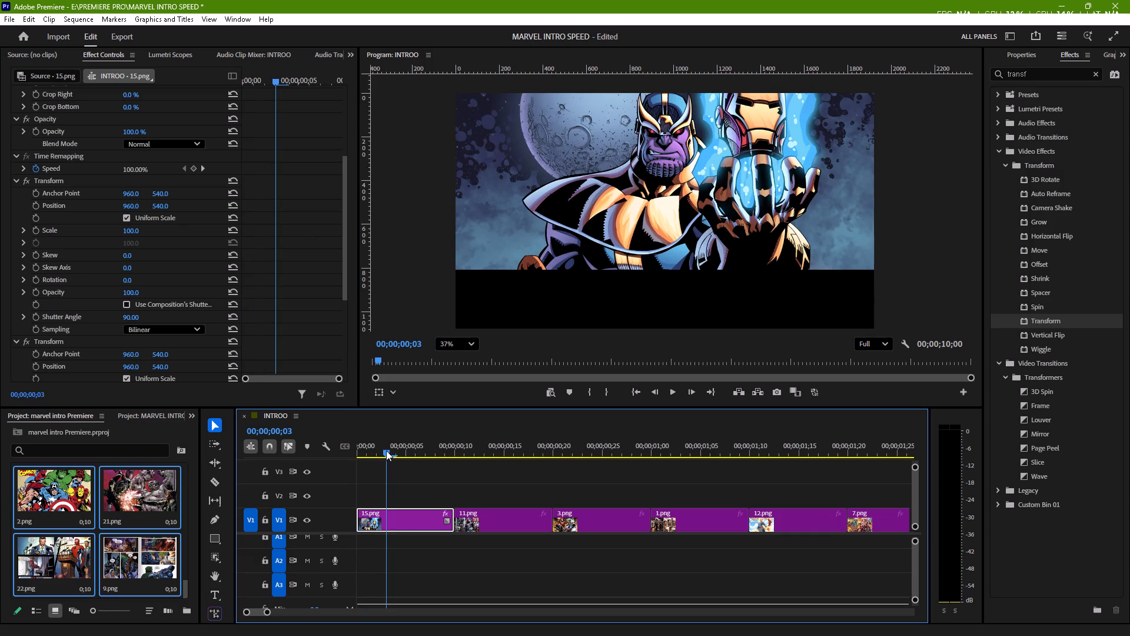
drag(386, 450, 377, 448)
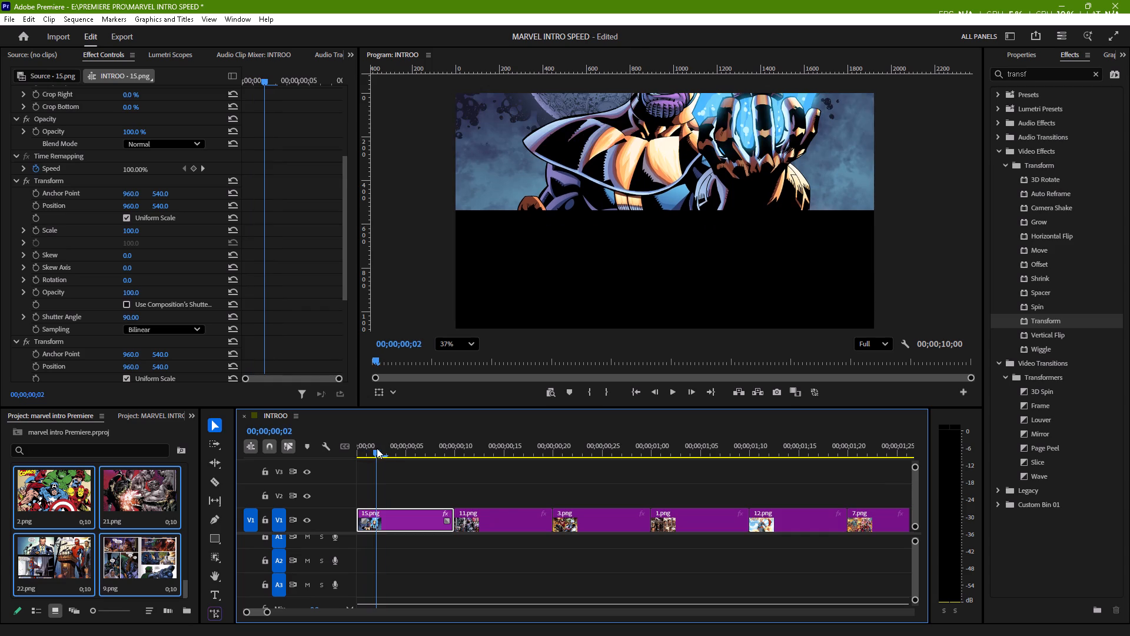
drag(377, 448, 385, 448)
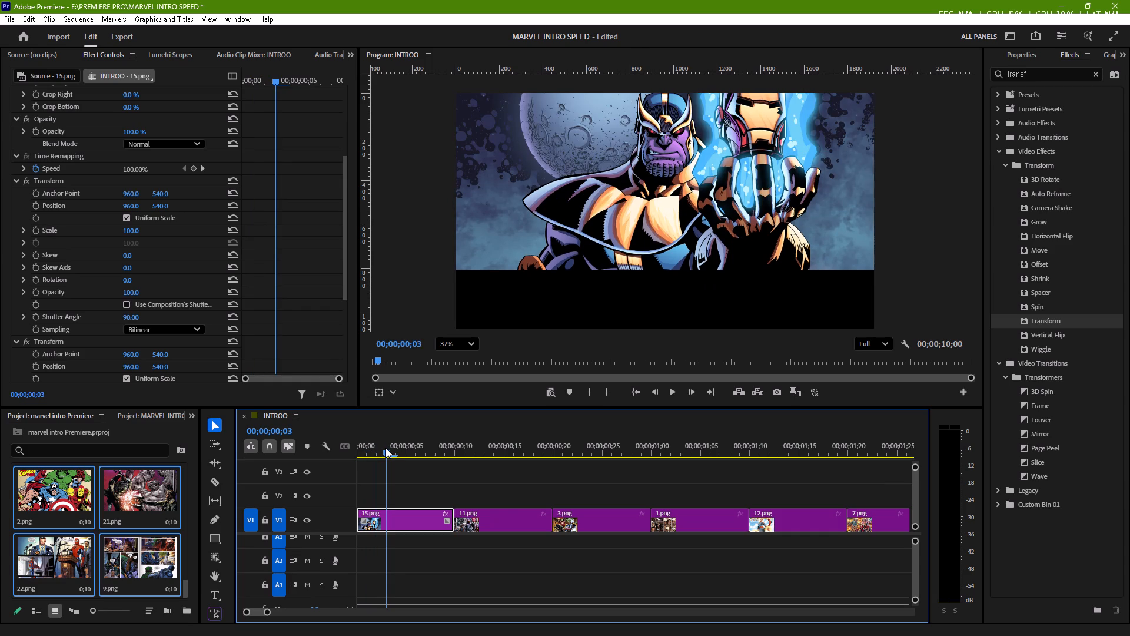
drag(385, 448, 373, 446)
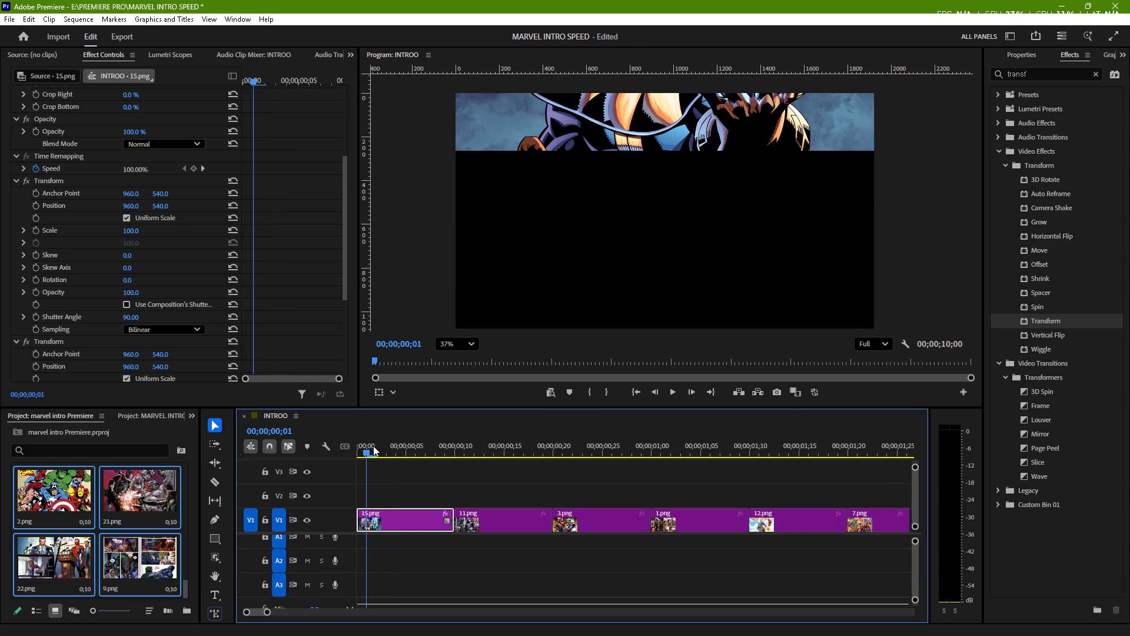
drag(373, 446, 366, 447)
drag(366, 447, 367, 446)
drag(367, 446, 379, 445)
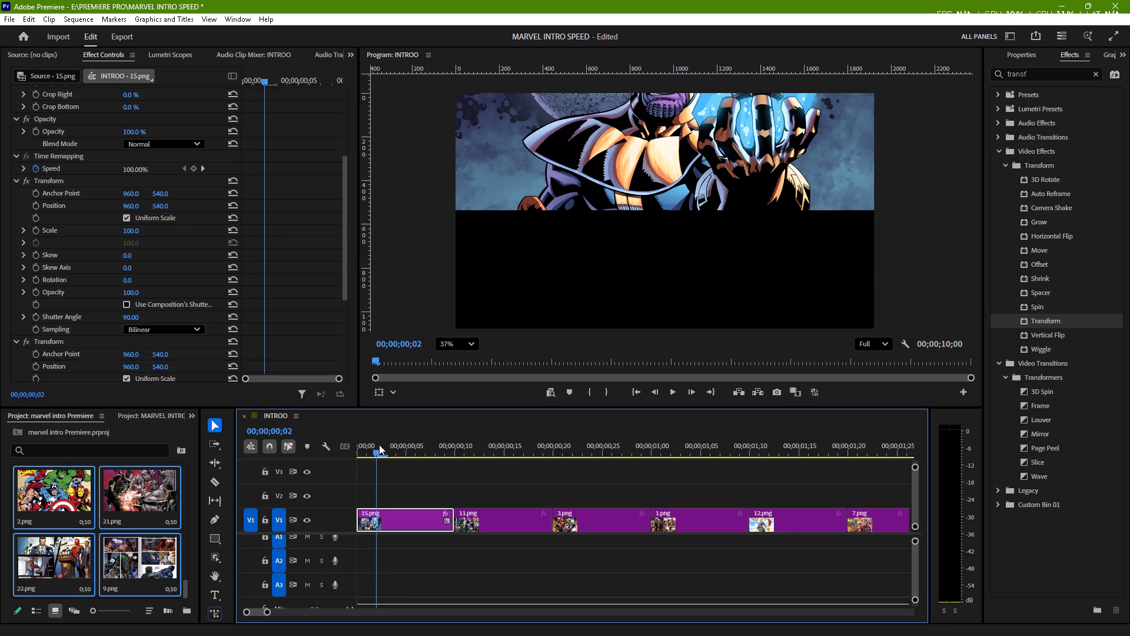
drag(379, 445, 398, 443)
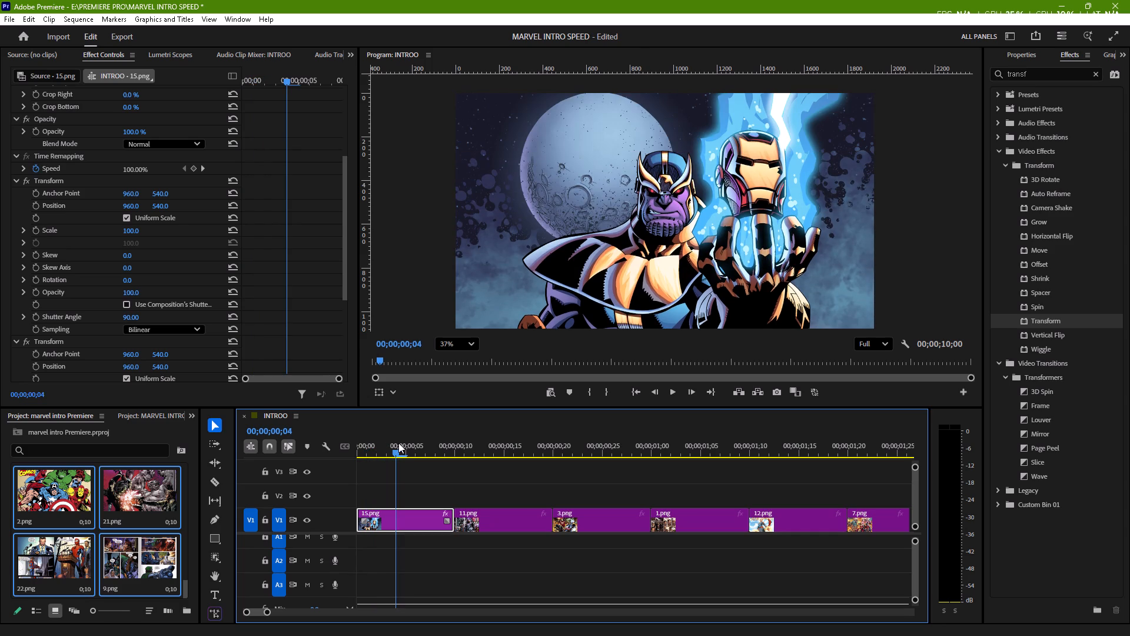
drag(398, 443, 370, 443)
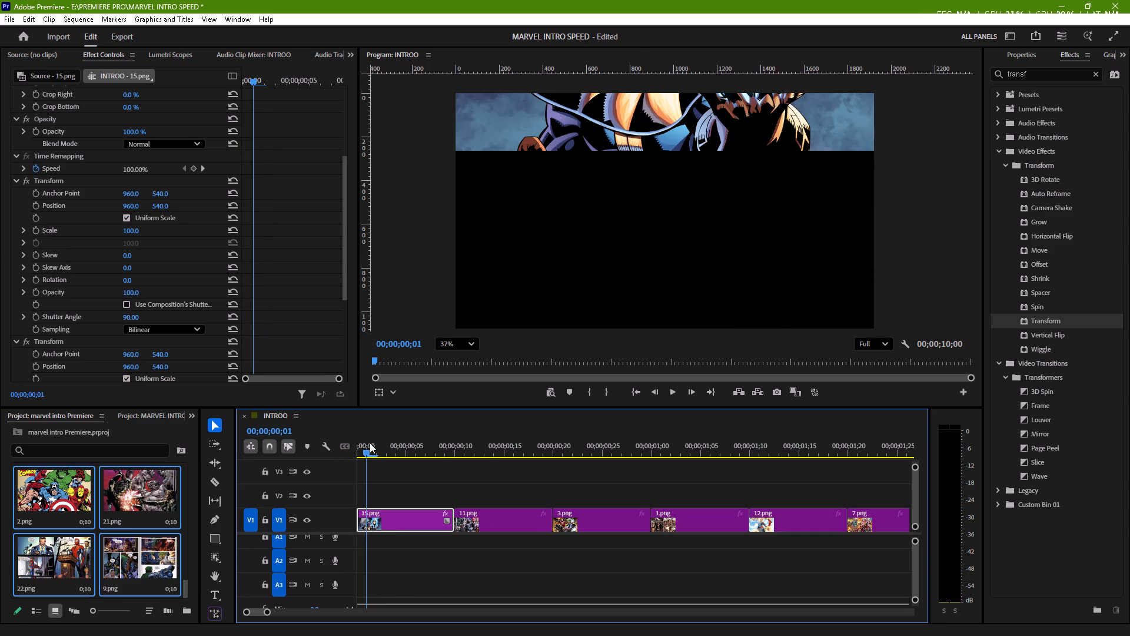
drag(370, 443, 390, 442)
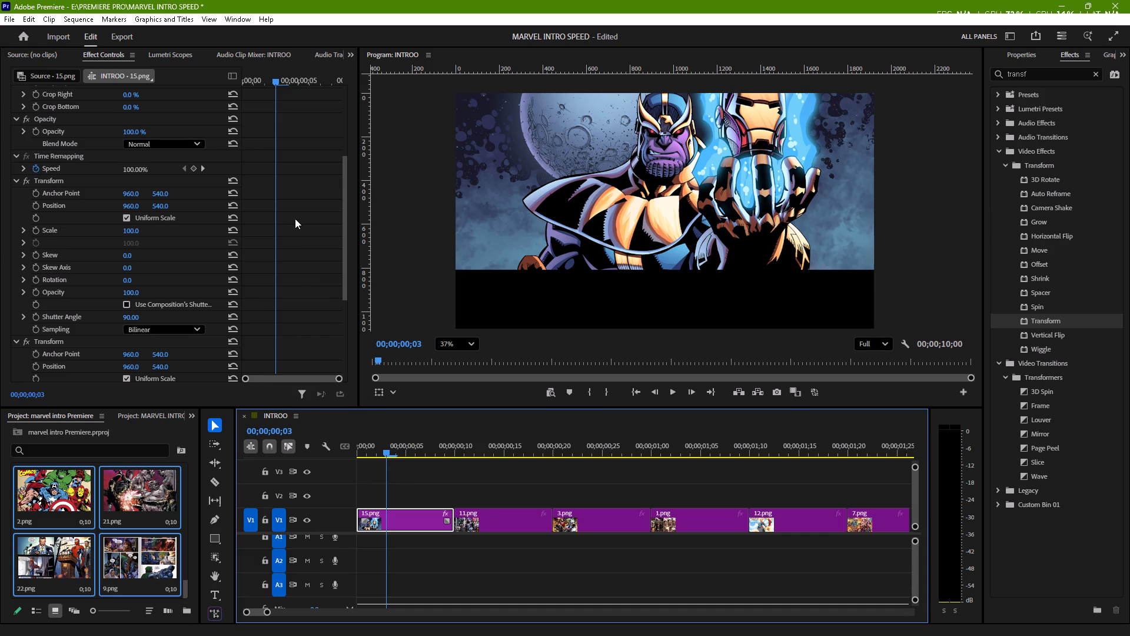
Review the Motion Position keyframes and both Transform effects of 15.png against the slide-in frames, and return to 00;00;00;00.
scroll(295, 218, up, 3)
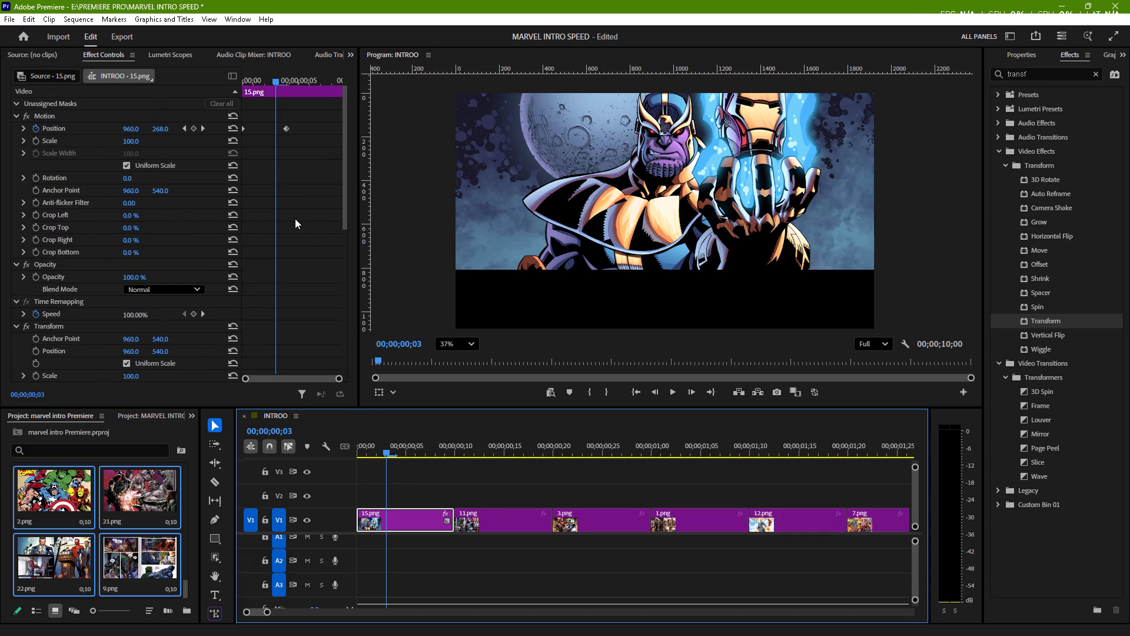
scroll(295, 218, up, 1)
drag(275, 78, 273, 79)
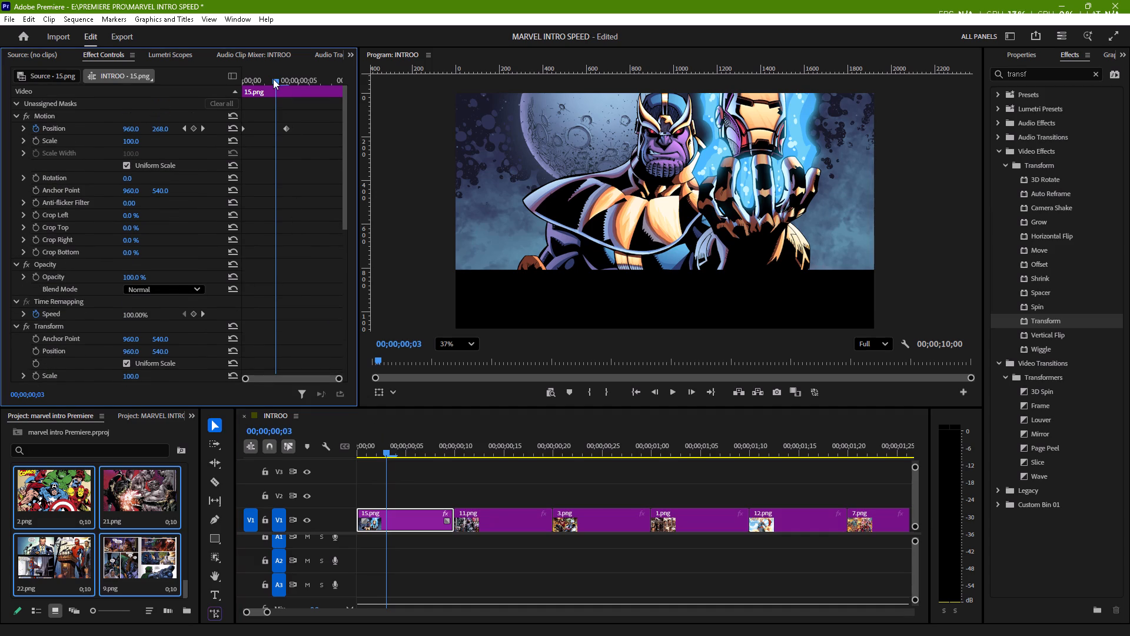
drag(273, 79, 267, 79)
scroll(188, 239, down, 1)
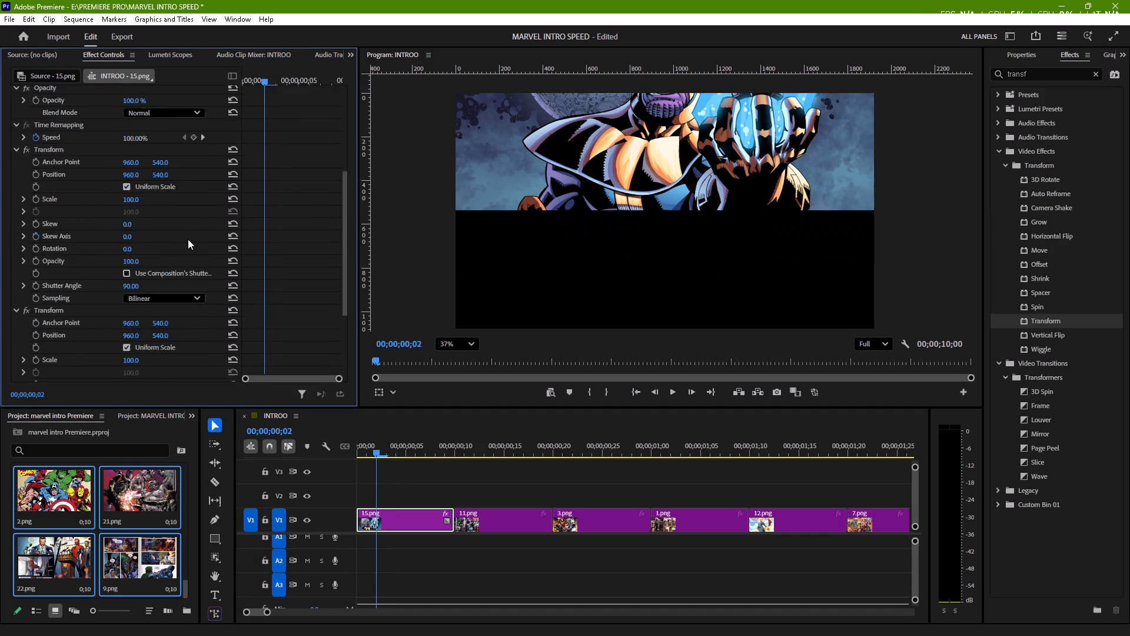
scroll(188, 239, down, 3)
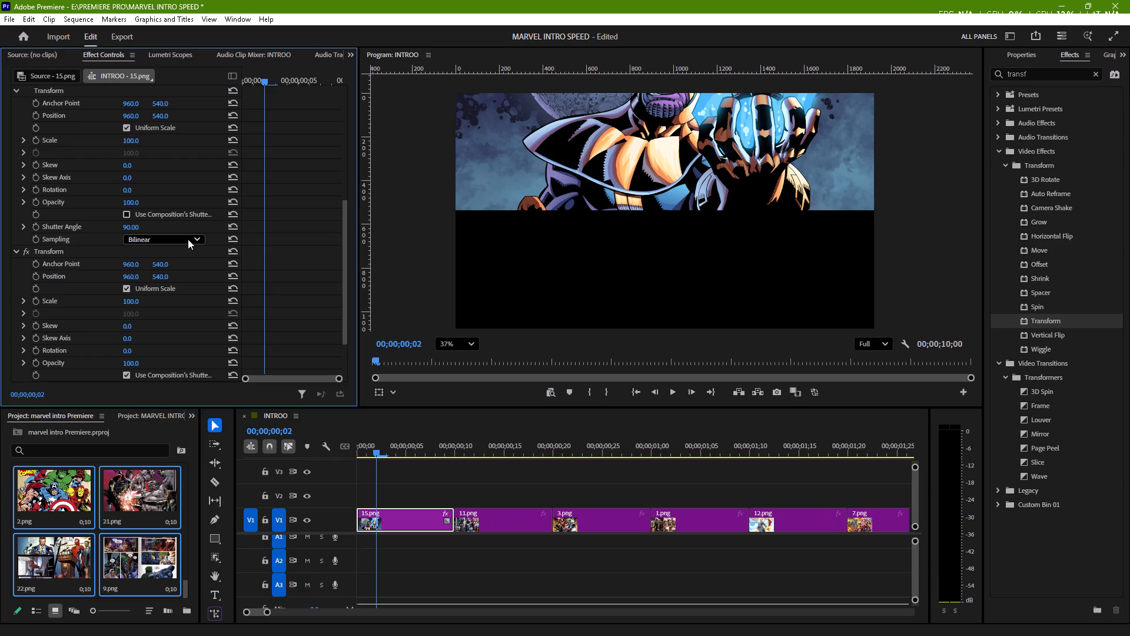
scroll(188, 239, down, 1)
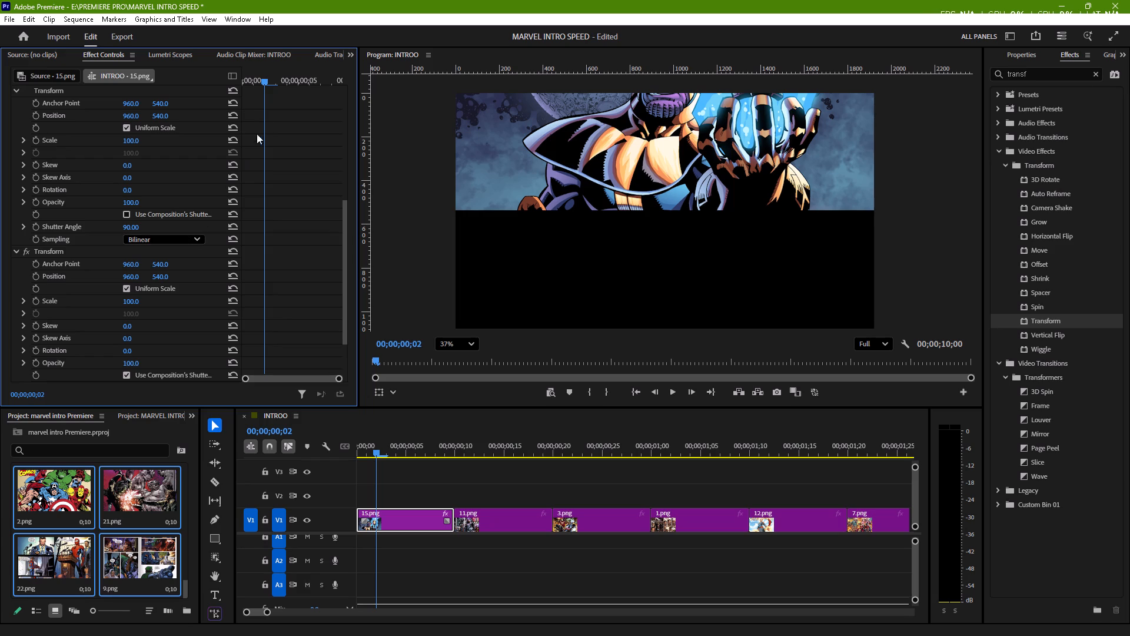
drag(264, 81, 271, 82)
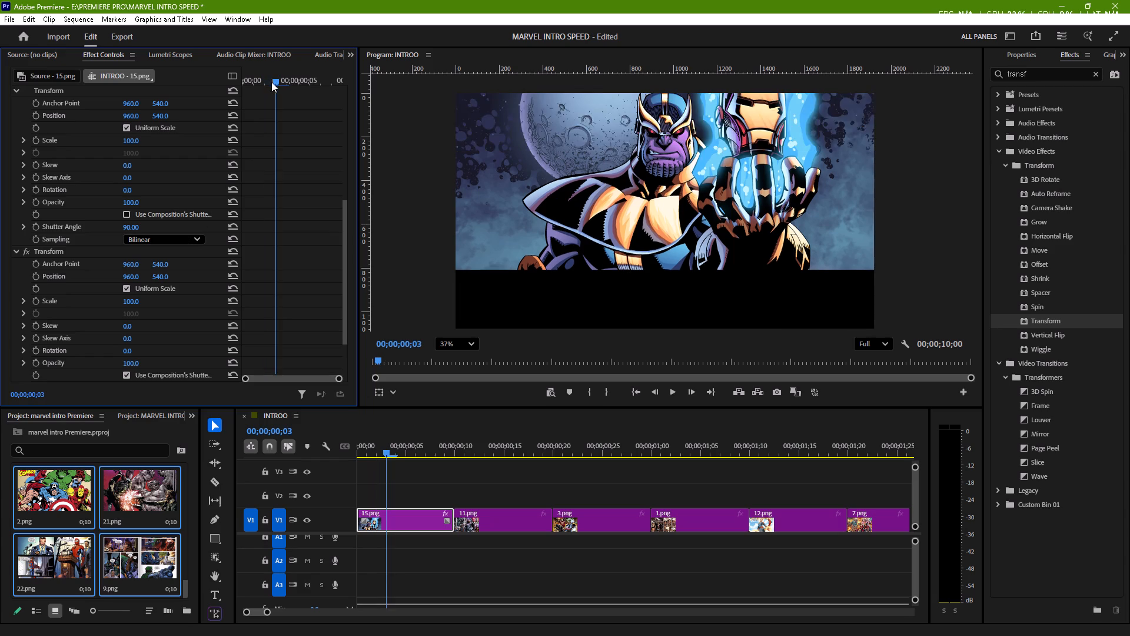
drag(271, 82, 241, 84)
Undo the shutter angle changes in the first Transform effect of 15.png and its Motion Position keyframes, back to the unanimated clip.
click(128, 213)
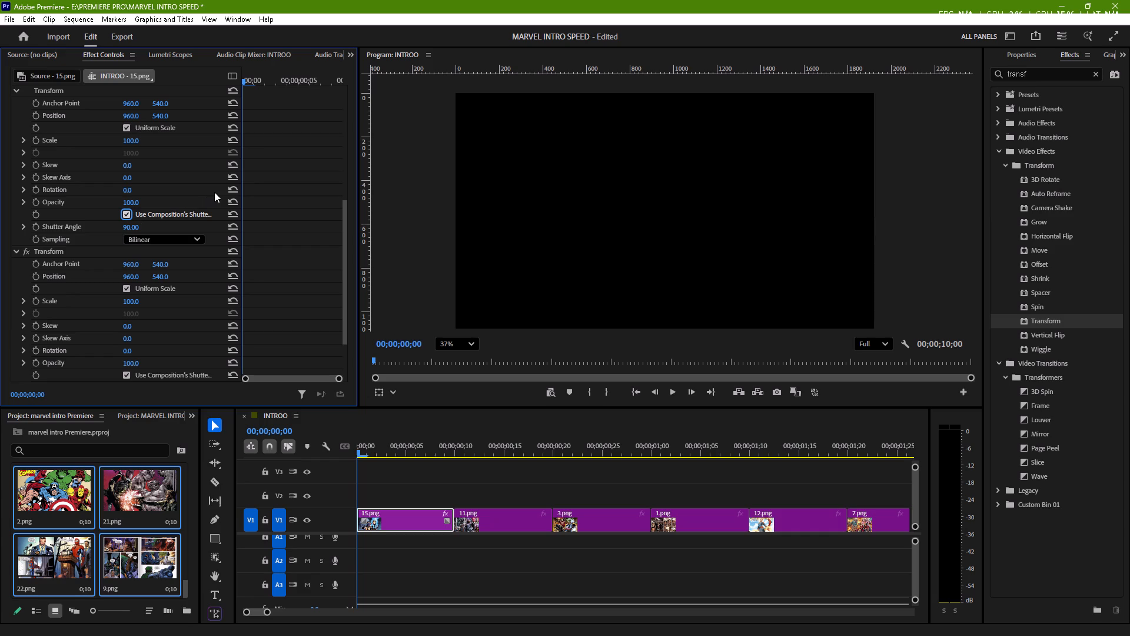
key(ctrl+z)
key(ctrl+z)
key(ctrl+z)
key(ctrl+z)
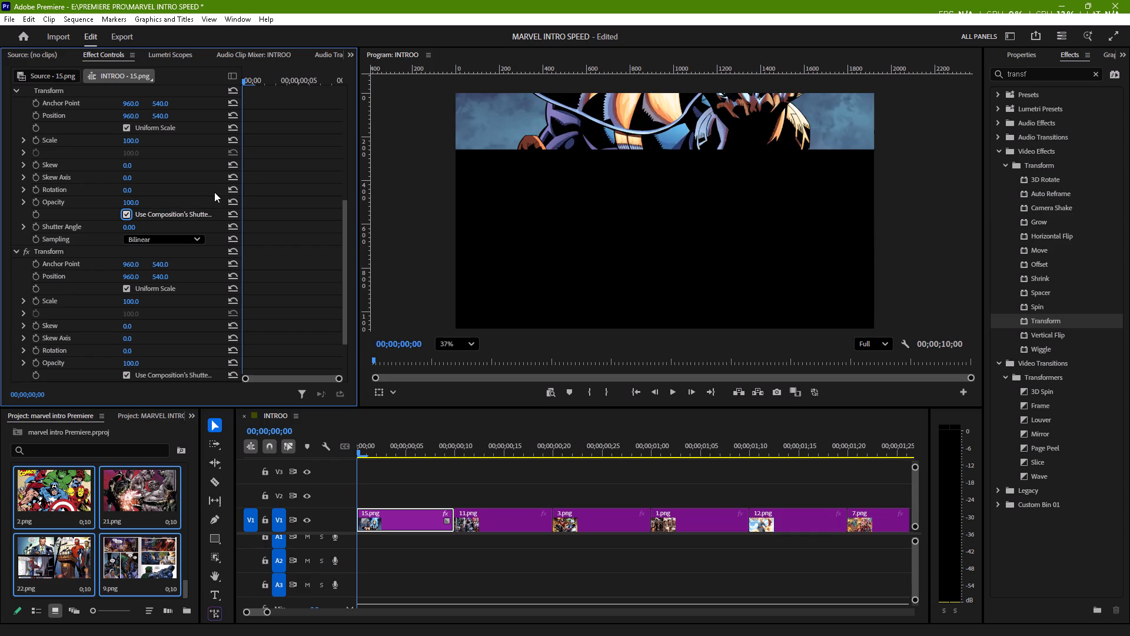
key(ctrl+z)
key(ctrl+z)
key(ctrl+z)
key(ctrl+z)
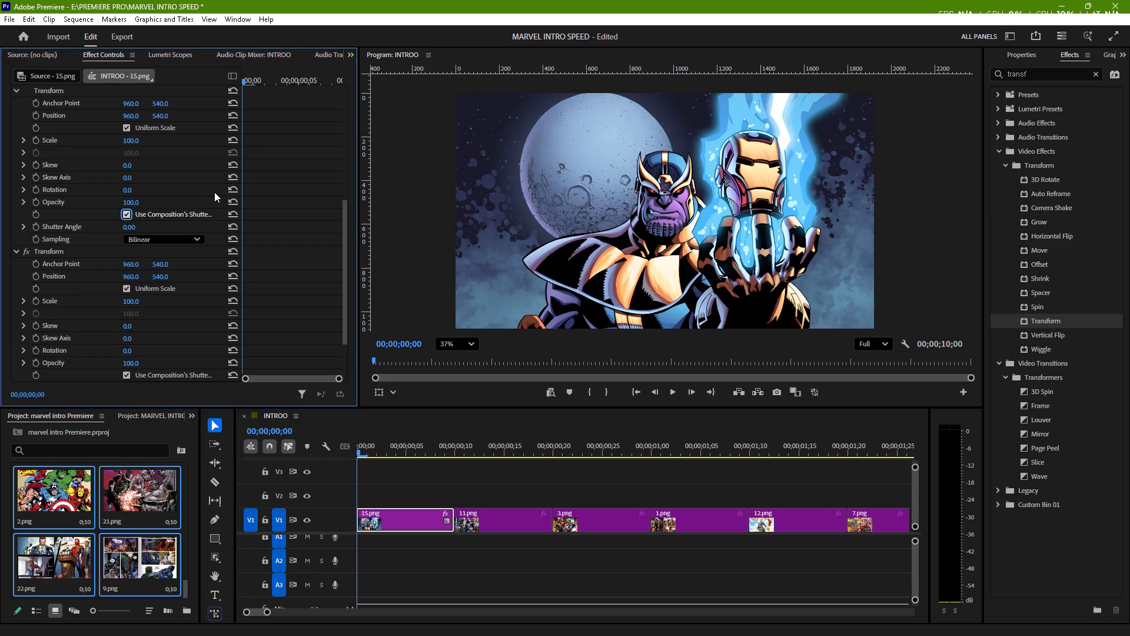
key(ctrl+z)
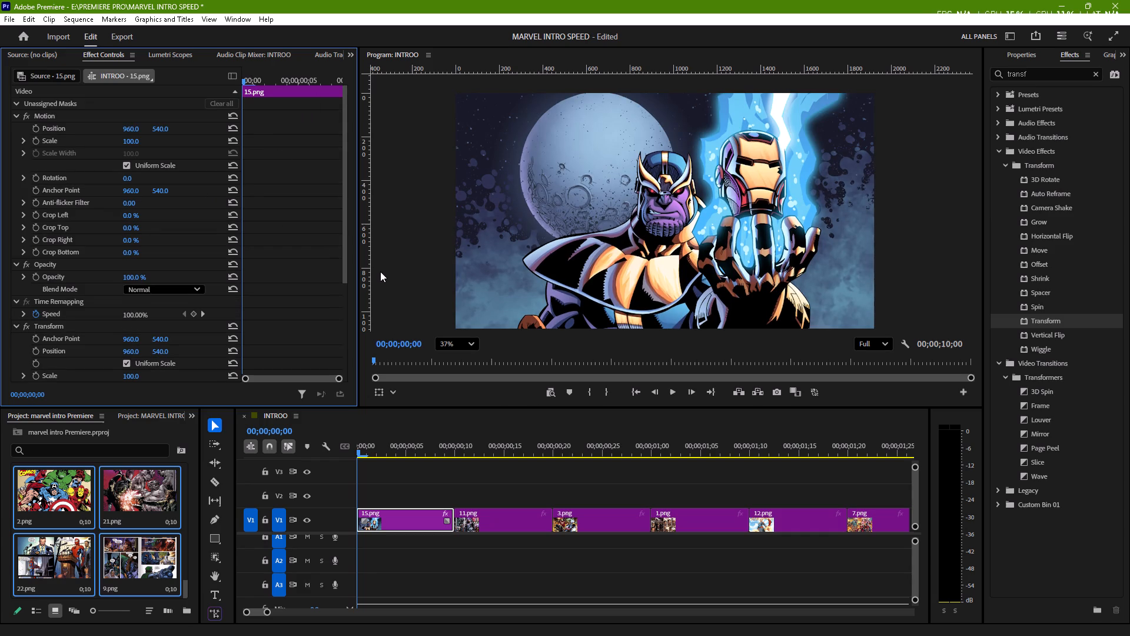
At 00;00;00;04, enable keyframing for the Motion Position of 15.png to hold its centred position.
key(Right)
key(Right)
key(Right)
key(Right)
key(Right)
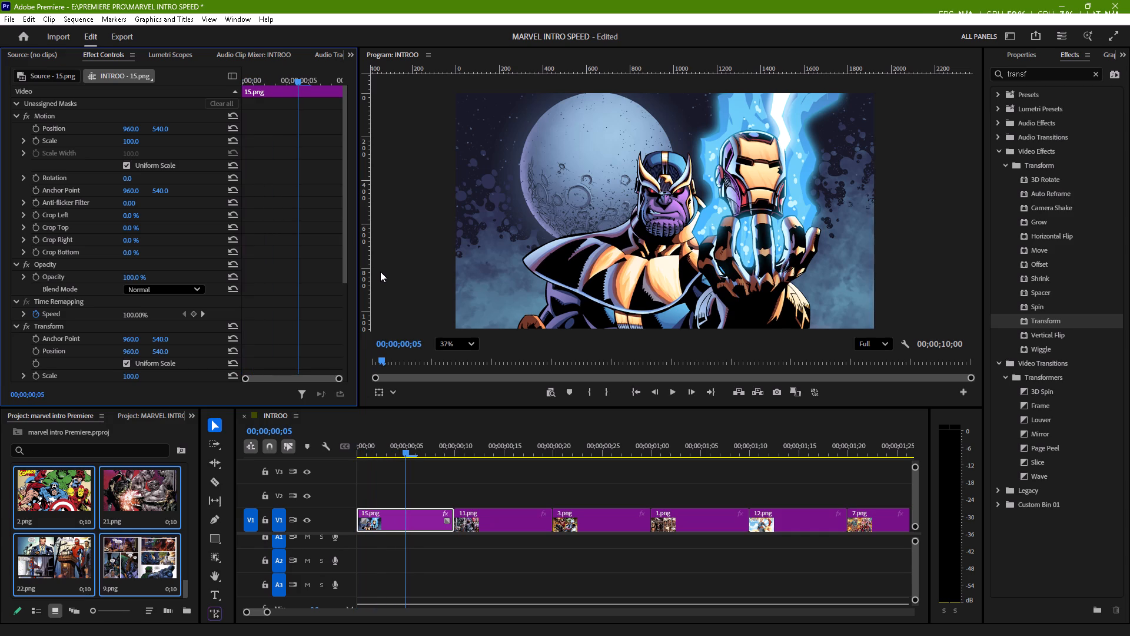
key(Left)
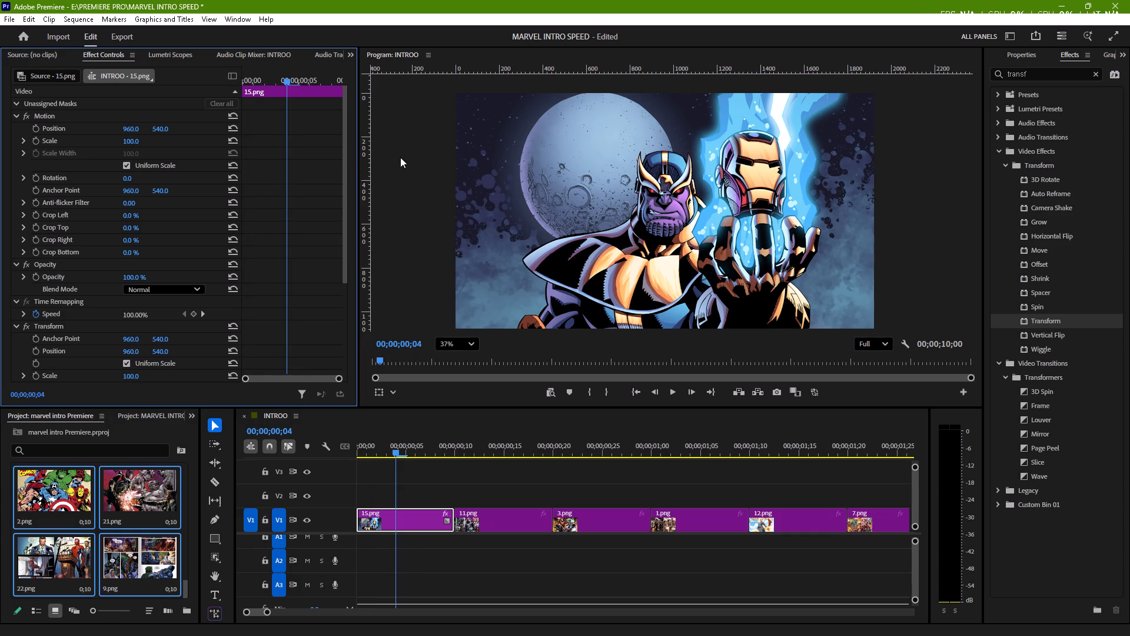
click(33, 127)
At 00;00;00;00, set the vertical Motion Position of 15.png to -549 so that the page starts just above the frame.
drag(287, 83, 236, 91)
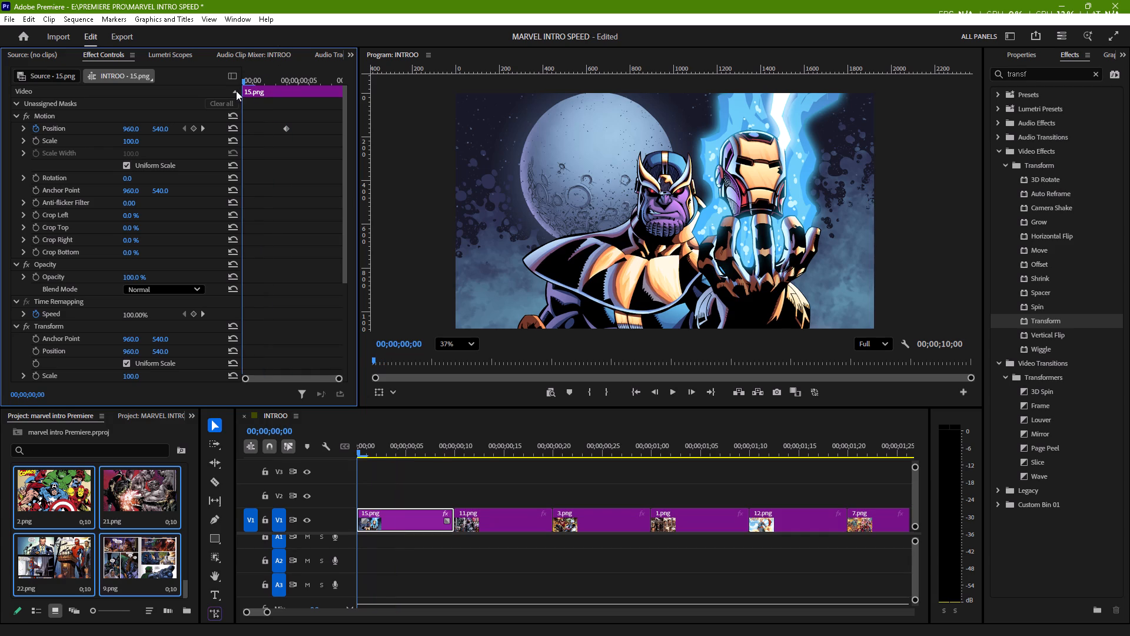
drag(236, 91, 230, 91)
click(160, 127)
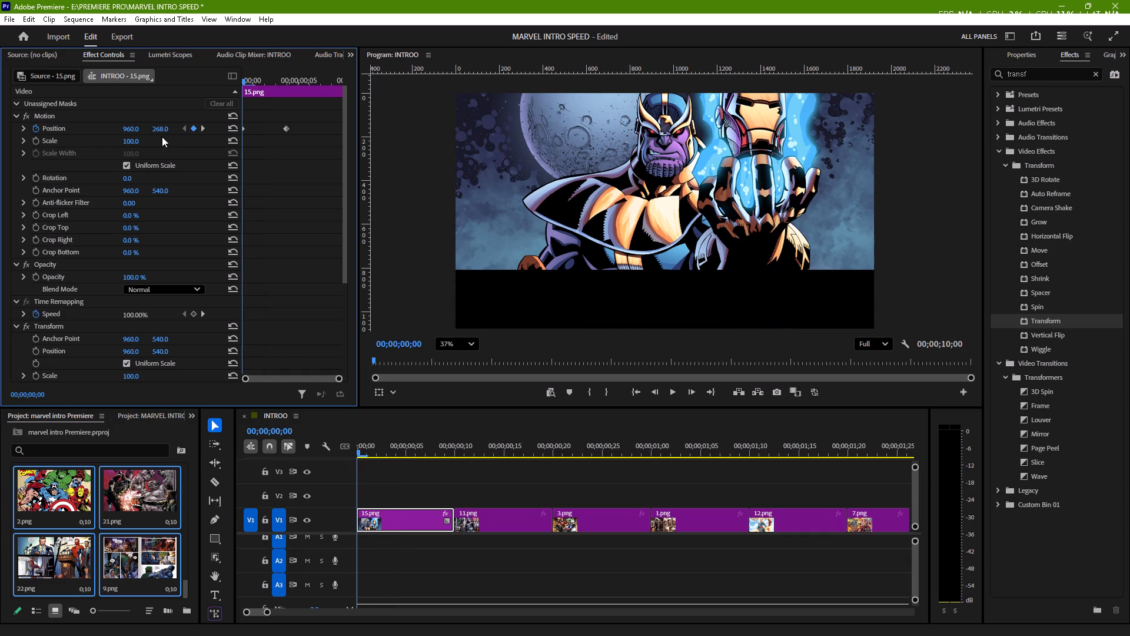
drag(153, 131, 101, 140)
drag(160, 128, 77, 140)
drag(159, 127, 52, 142)
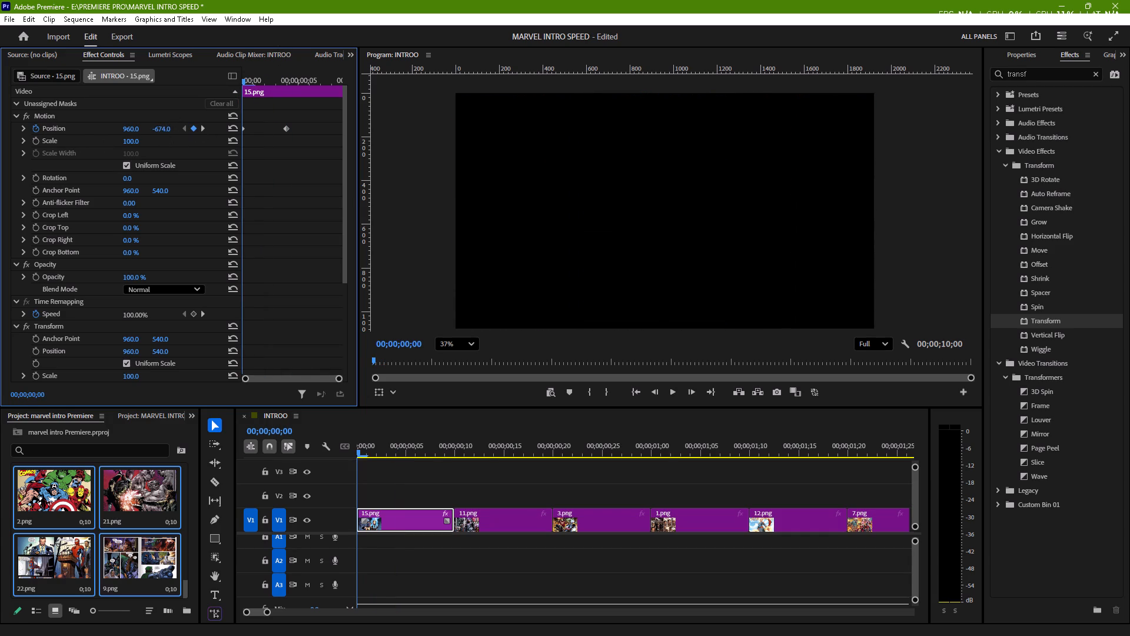
drag(52, 142, 149, 140)
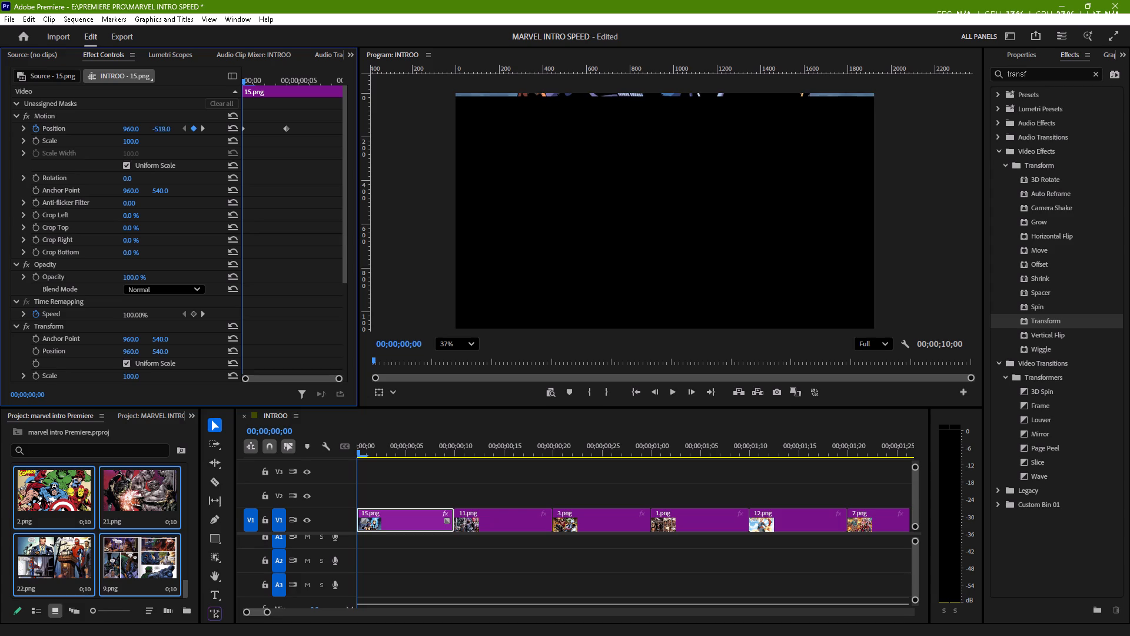
drag(149, 140, 127, 142)
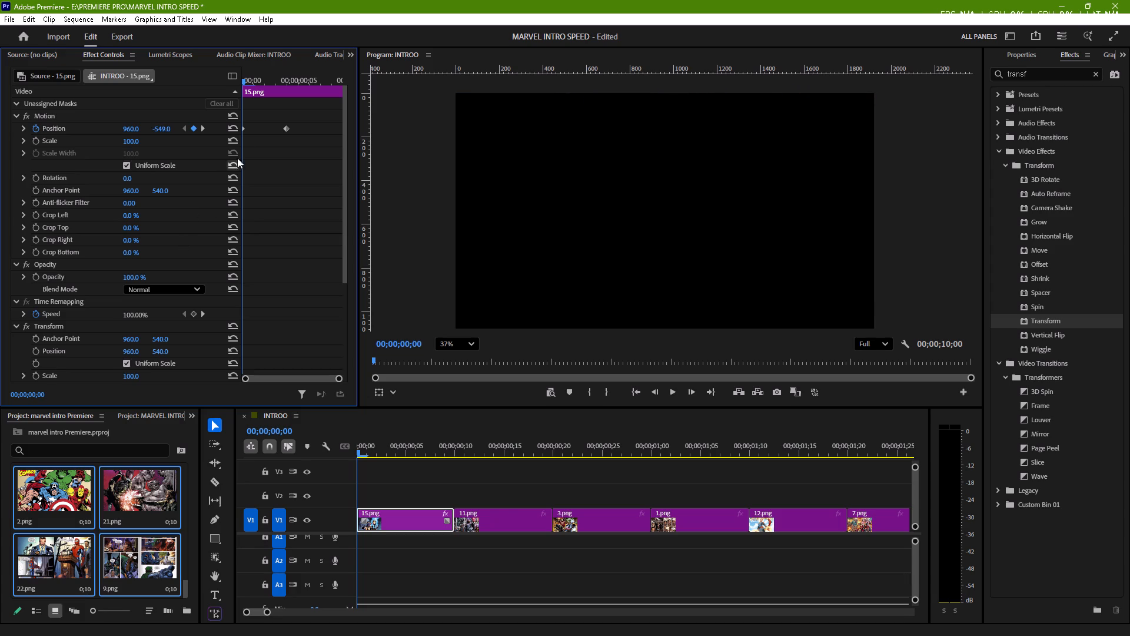
In the Transform effect of 15.png, disable the composition's shutter angle and set the Shutter Angle to 90.
drag(245, 79, 263, 79)
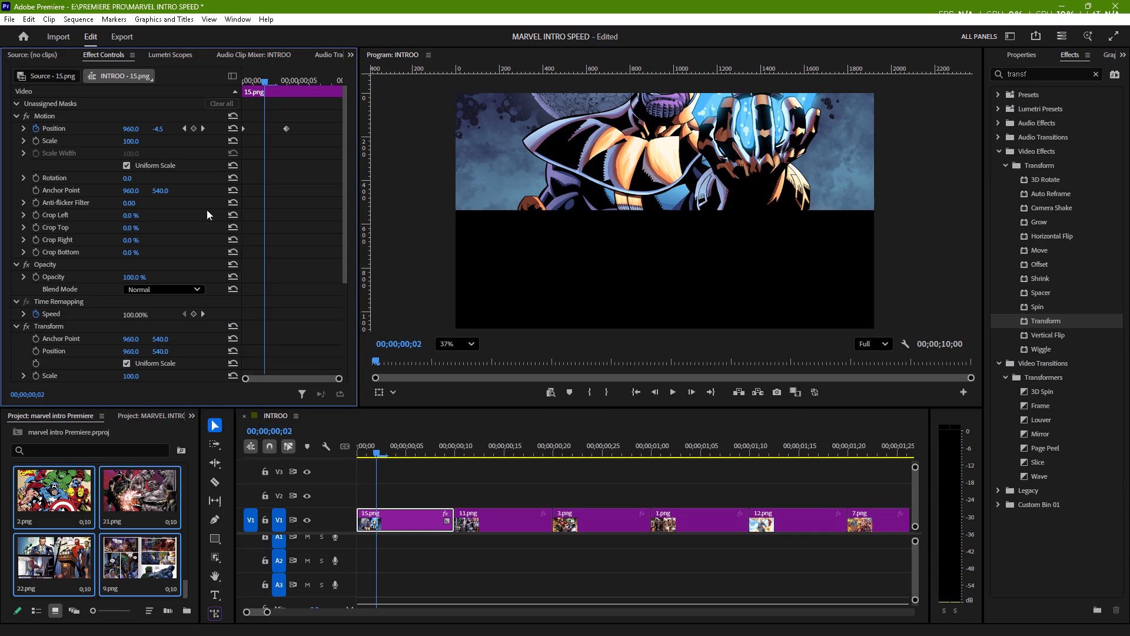
scroll(188, 227, down, 2)
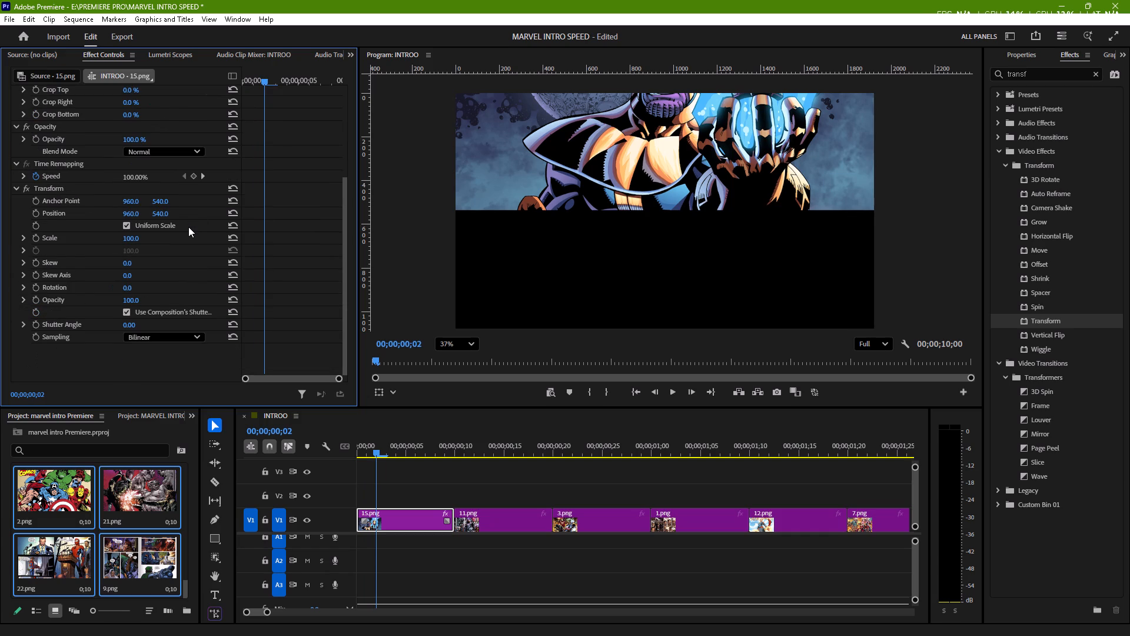
scroll(188, 227, down, 2)
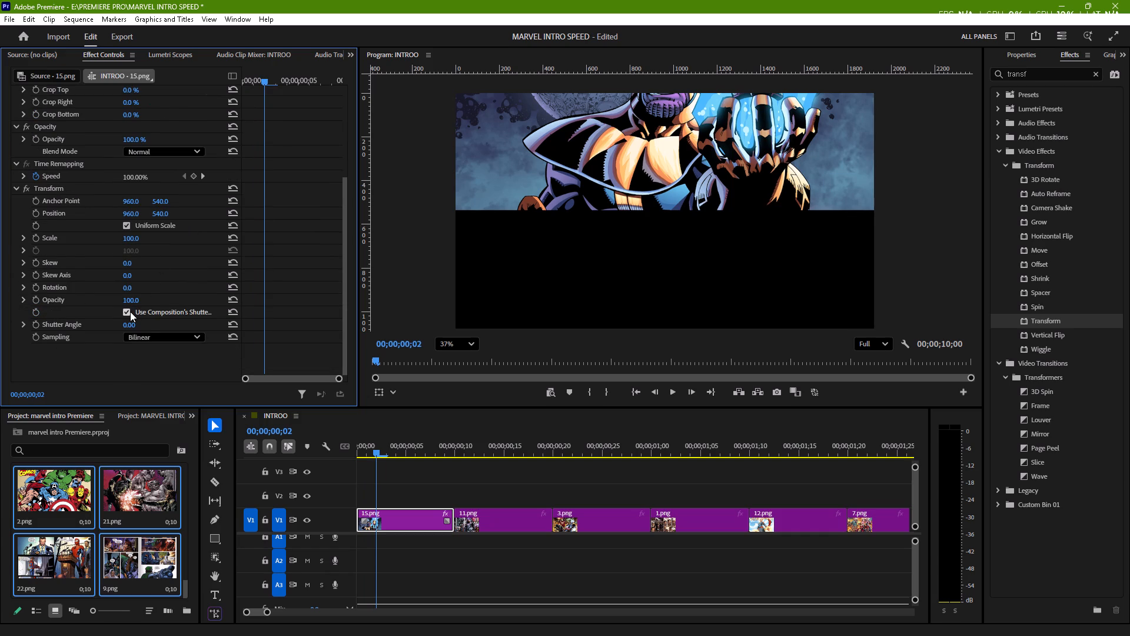
click(130, 312)
click(129, 324)
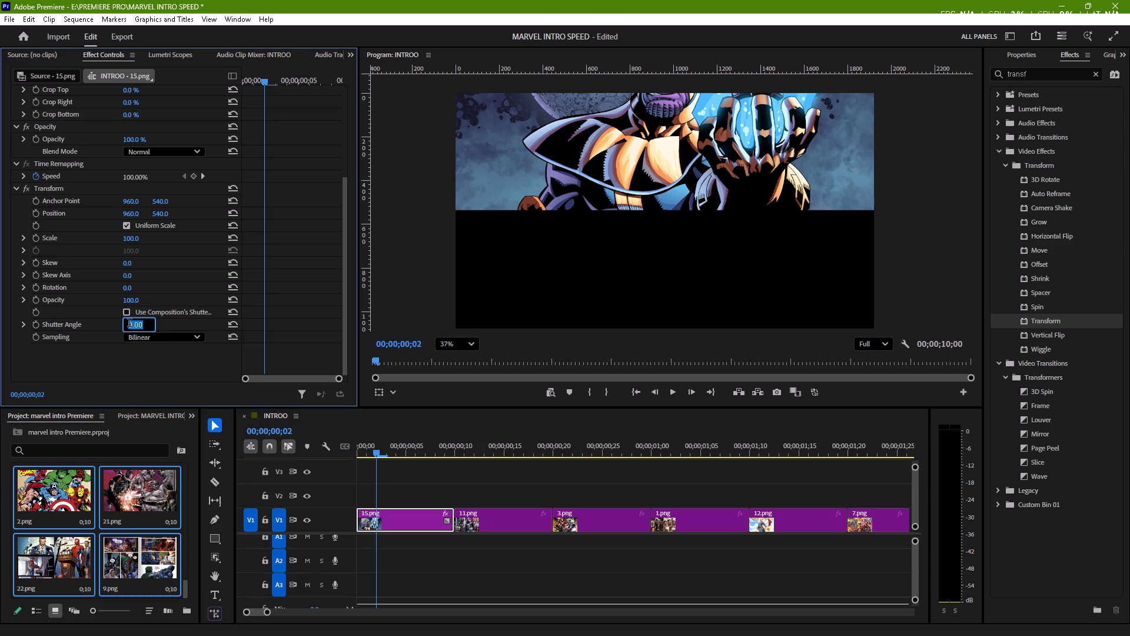
text(90)
key(Return)
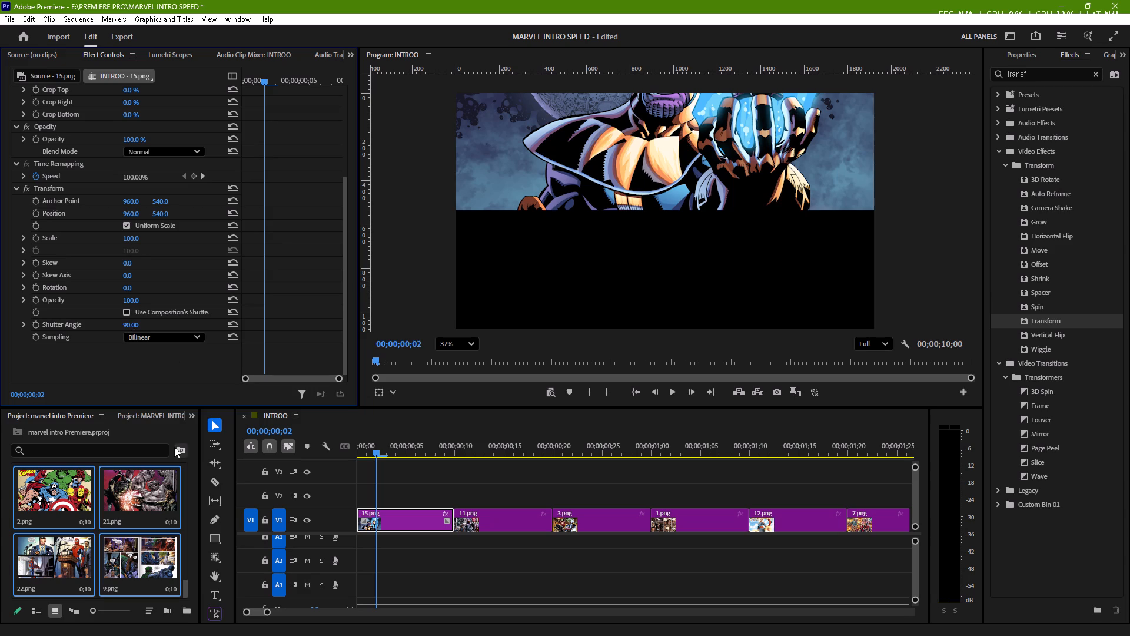
Play the slide-in of 15.png from the sequence start to check its motion blur, and return to 00;00;00;00.
drag(374, 453, 371, 453)
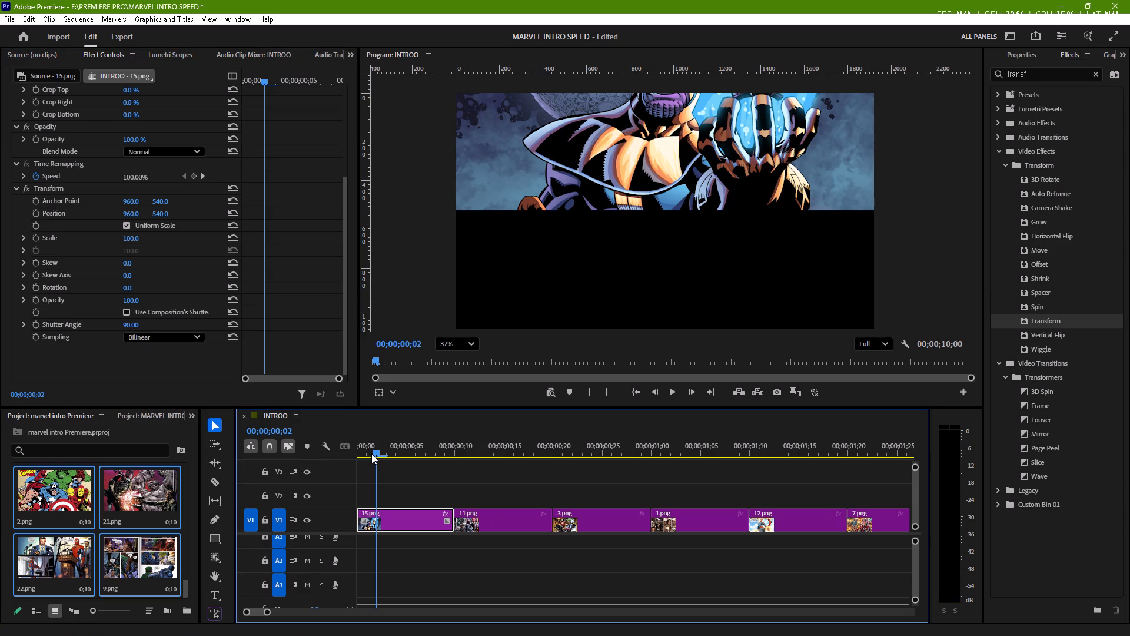
drag(371, 453, 351, 458)
key(space)
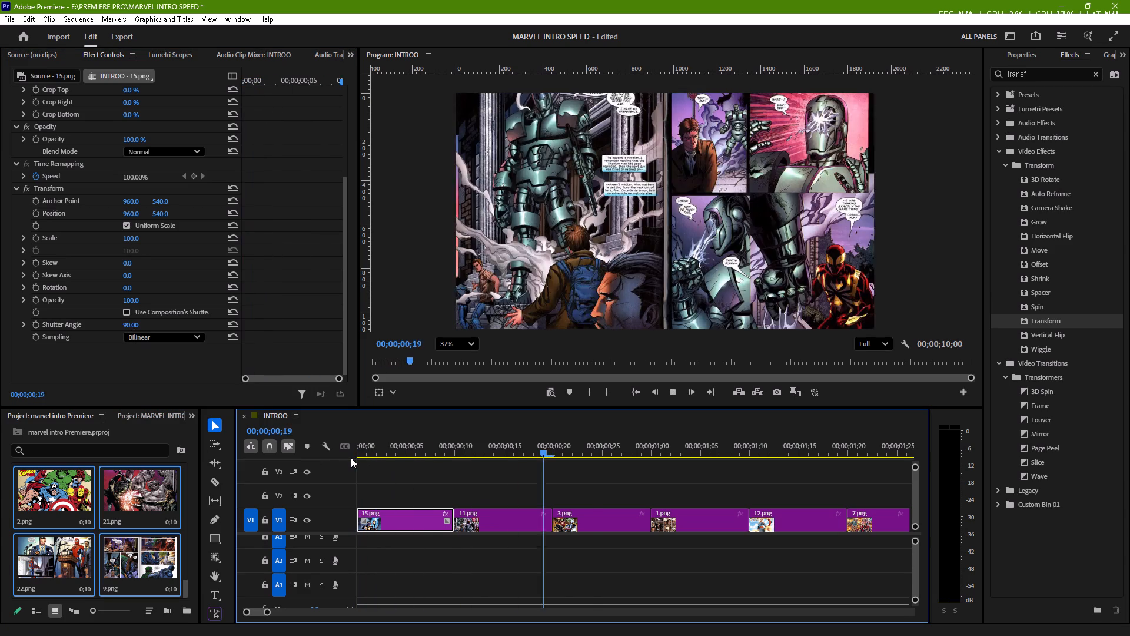
key(space)
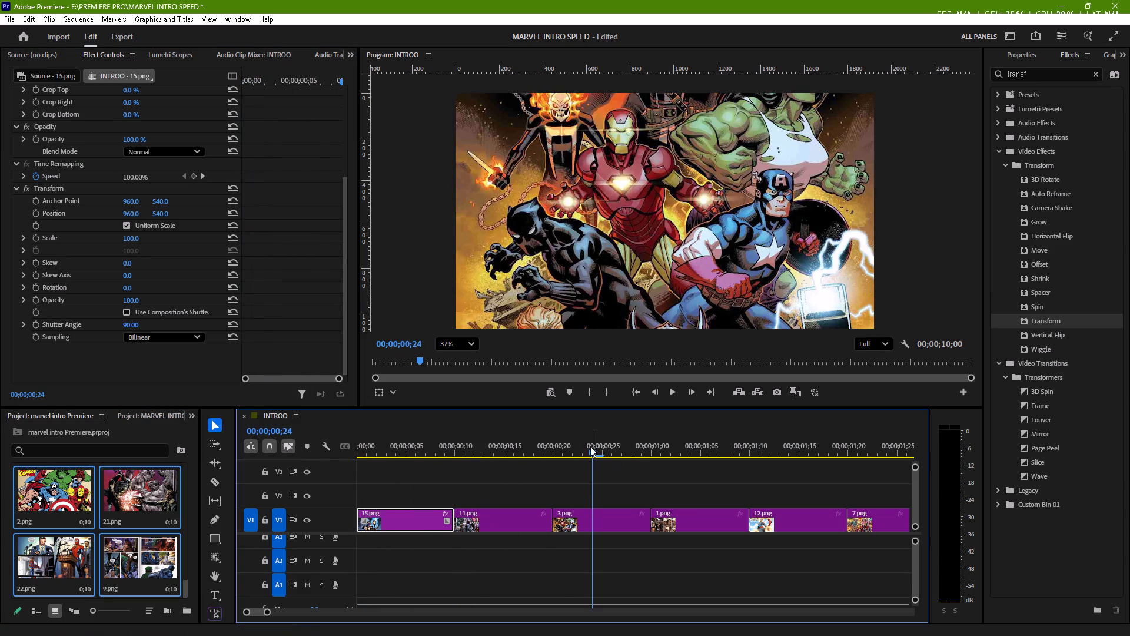
drag(592, 452, 315, 493)
key(space)
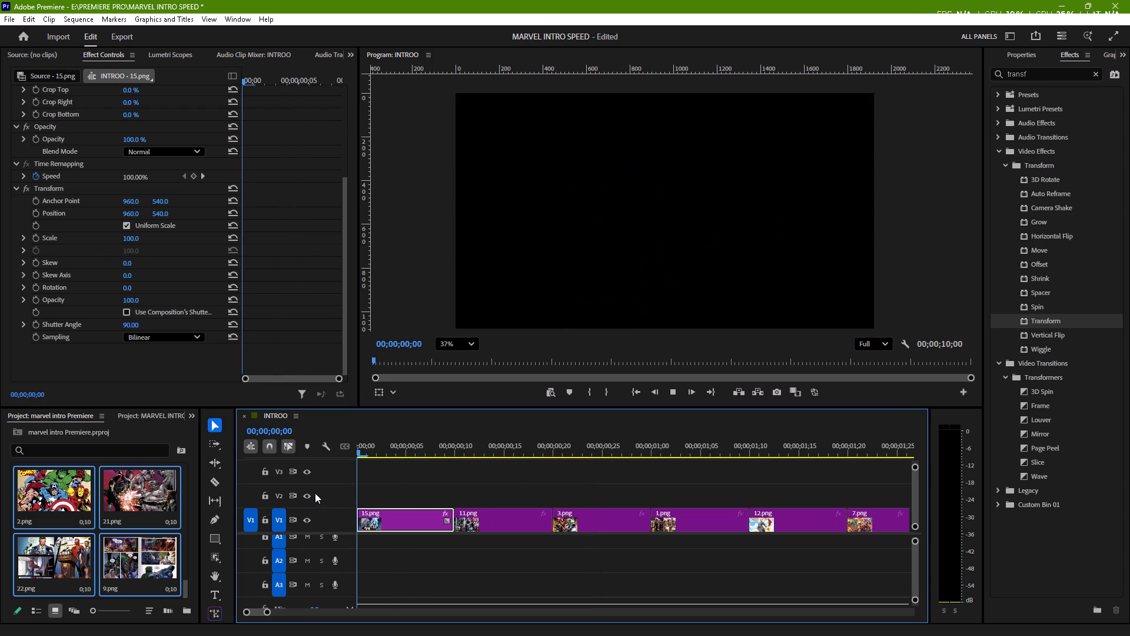
key(space)
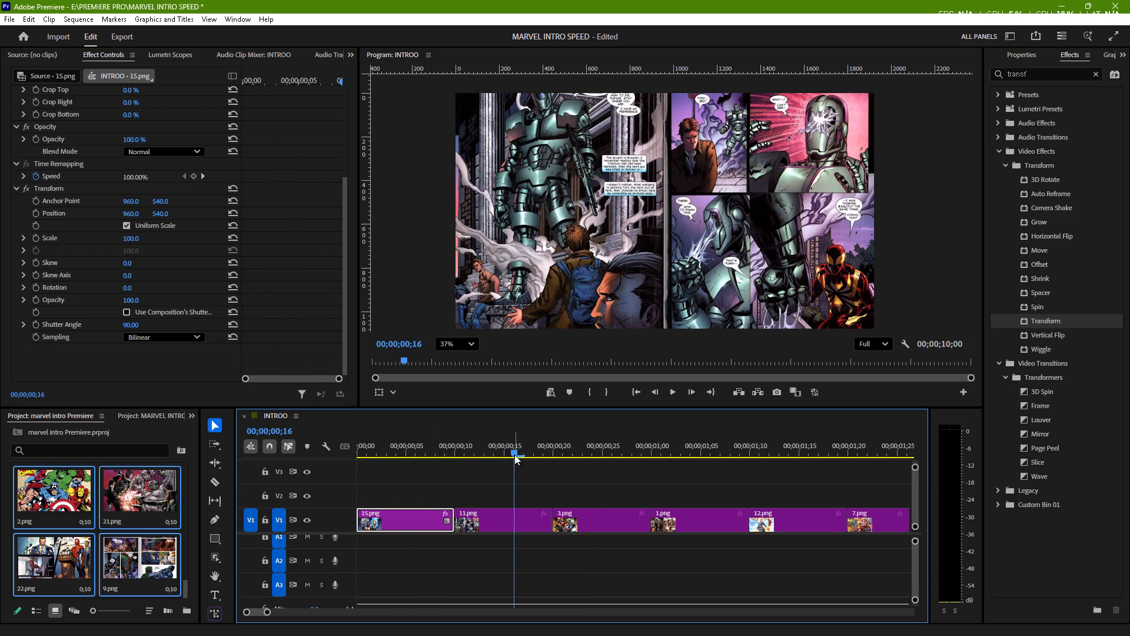
drag(514, 453, 266, 483)
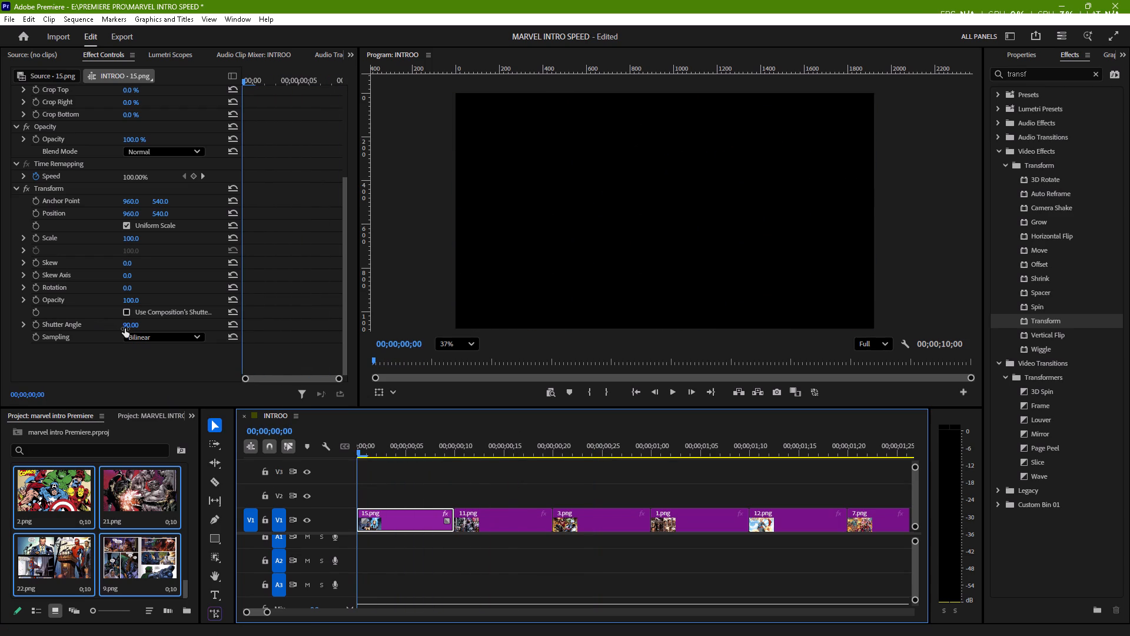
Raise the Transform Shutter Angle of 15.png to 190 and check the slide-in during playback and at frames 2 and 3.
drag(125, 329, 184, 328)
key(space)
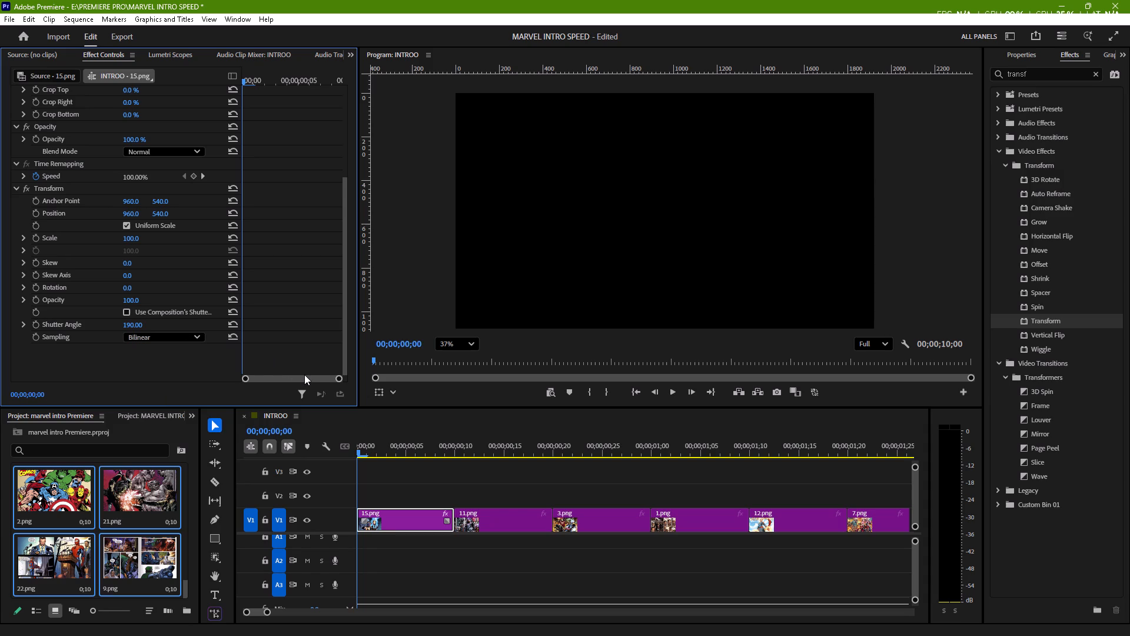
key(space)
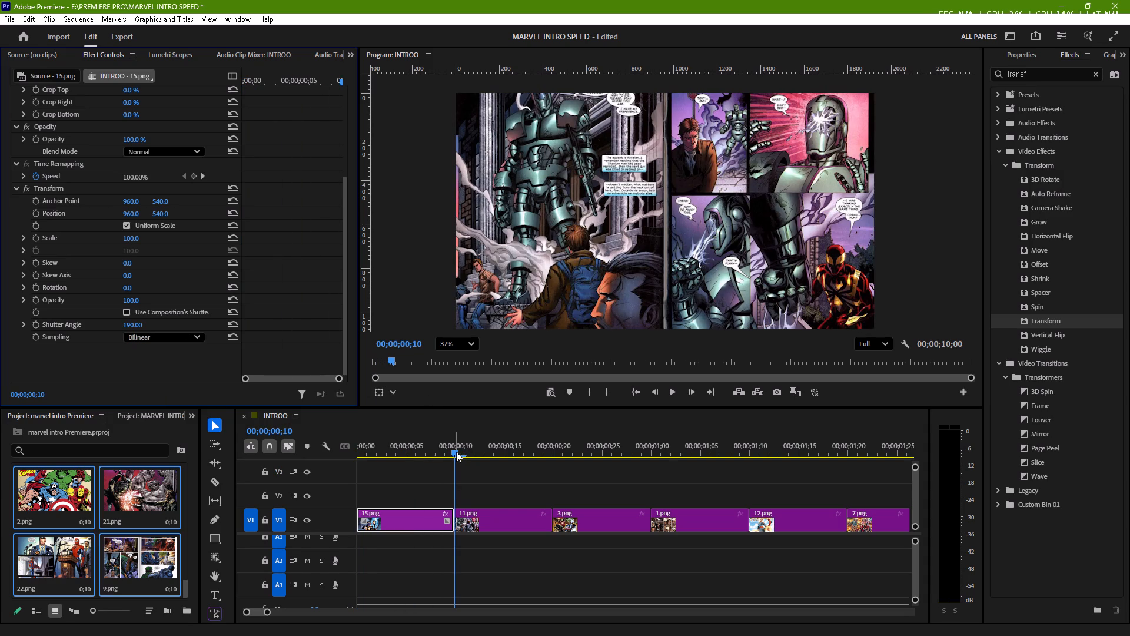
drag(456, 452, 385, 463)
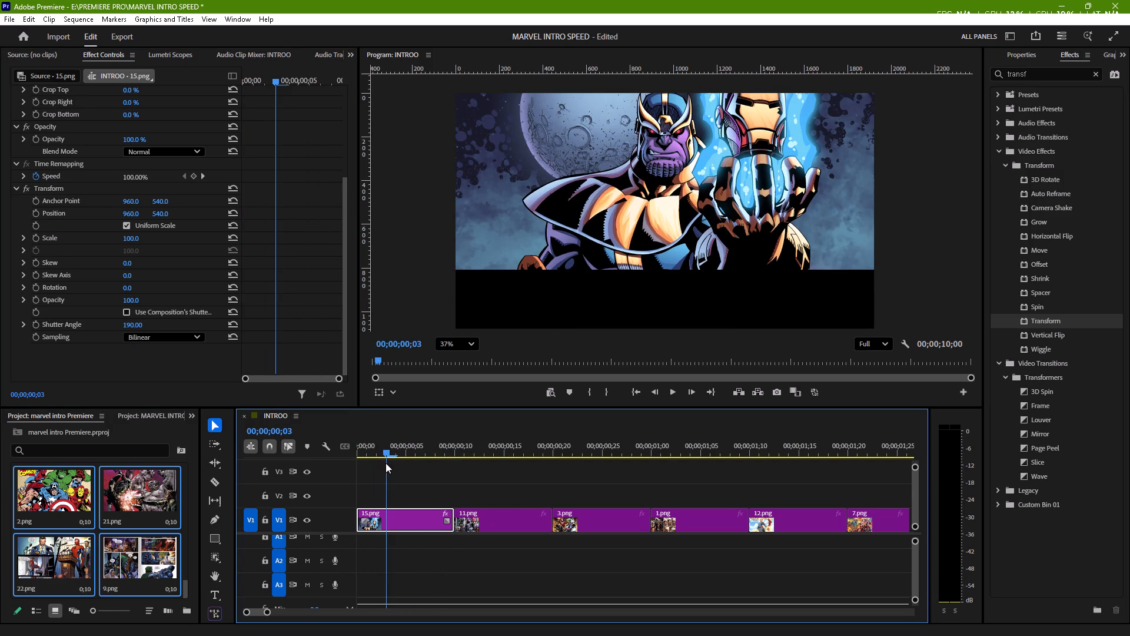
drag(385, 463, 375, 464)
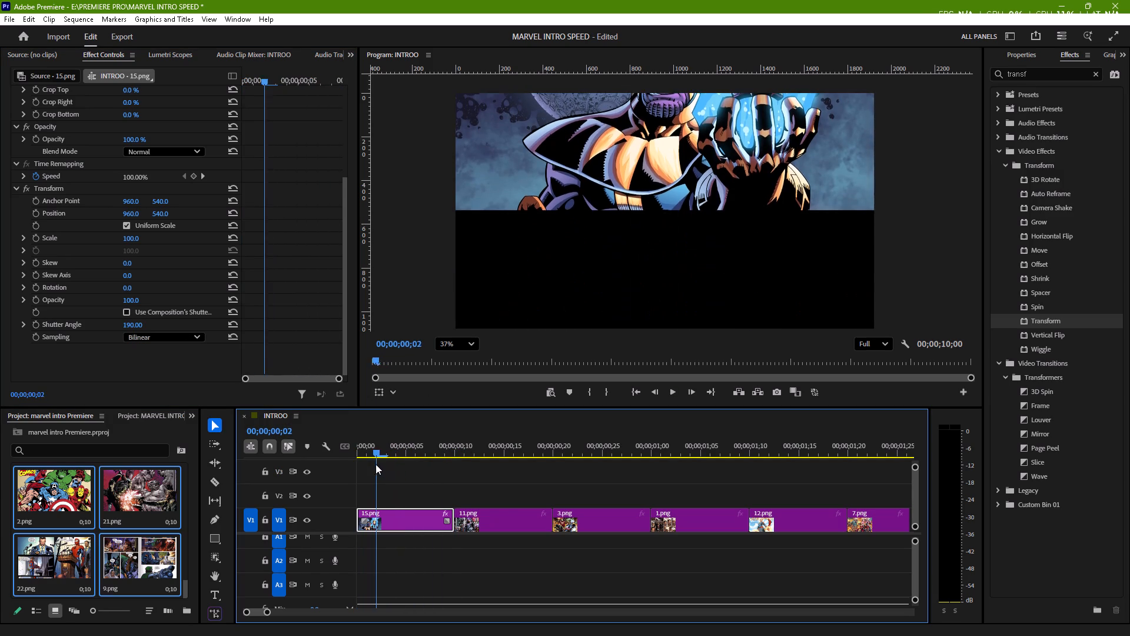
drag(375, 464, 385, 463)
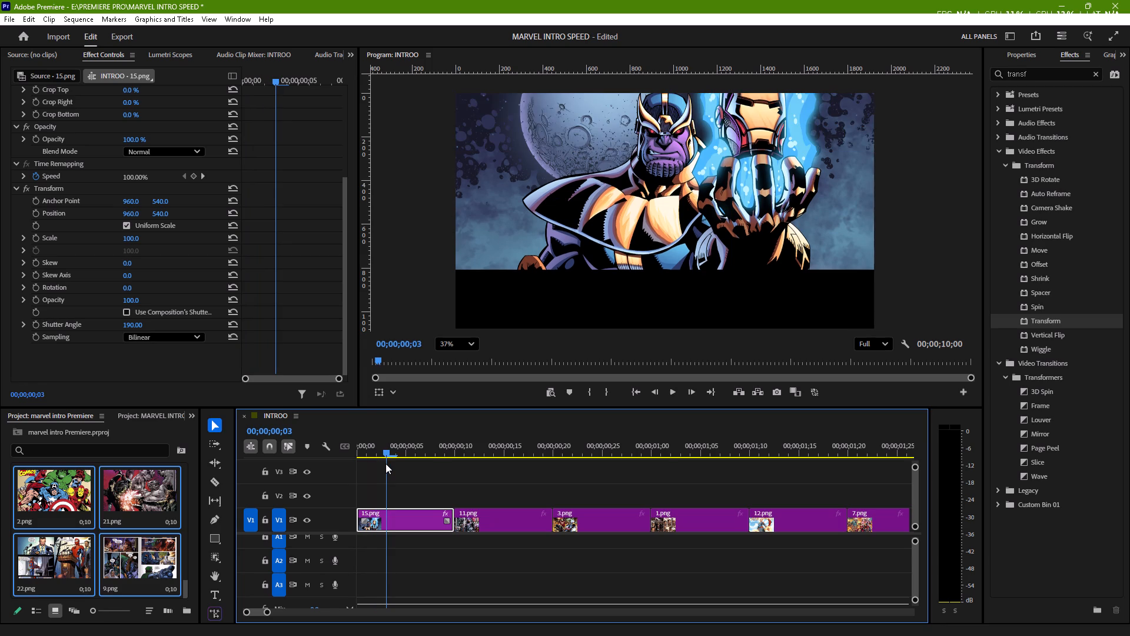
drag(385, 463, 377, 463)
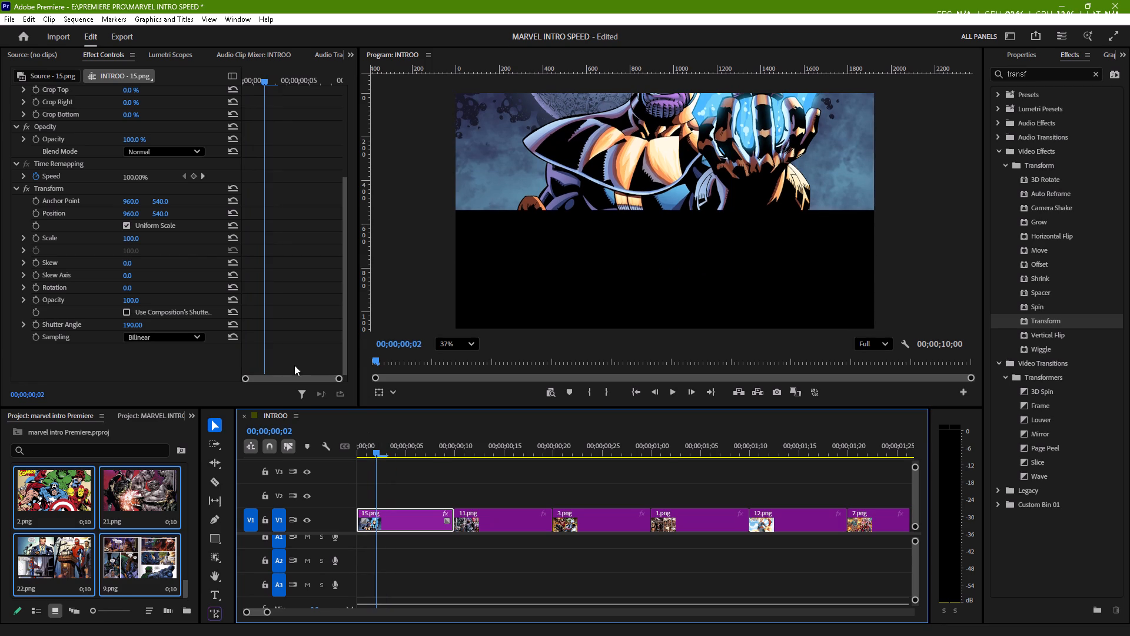
Set the Transform Shutter Angle of 15.png to its maximum of 360 and play the slide-in to check the blur.
scroll(197, 259, down, 1)
click(24, 324)
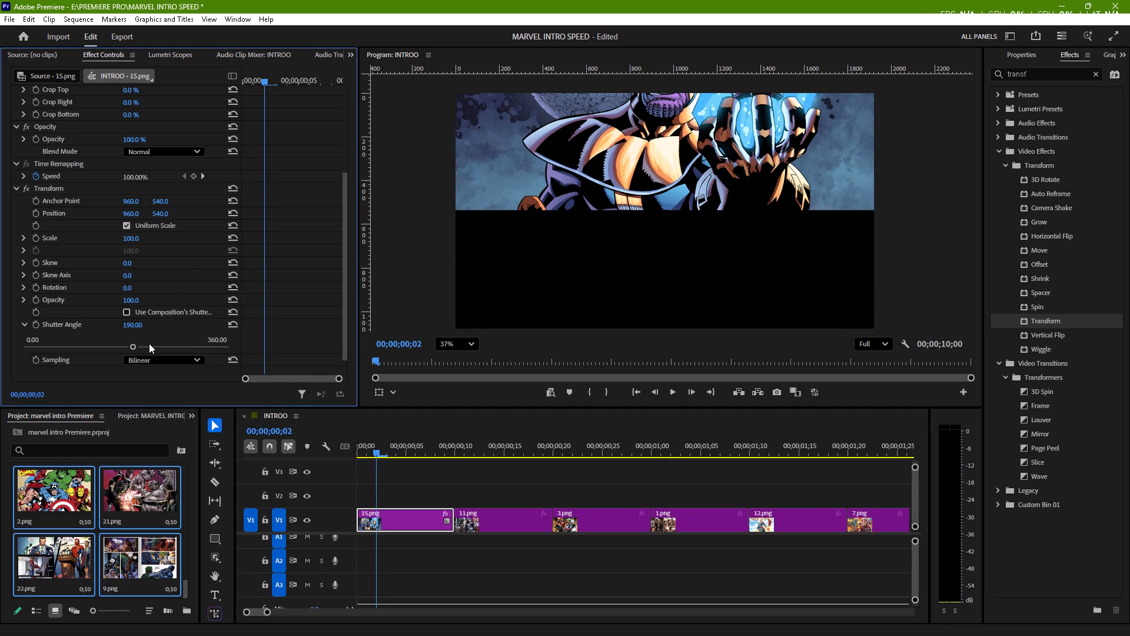
drag(134, 347, 250, 339)
key(space)
key(space)
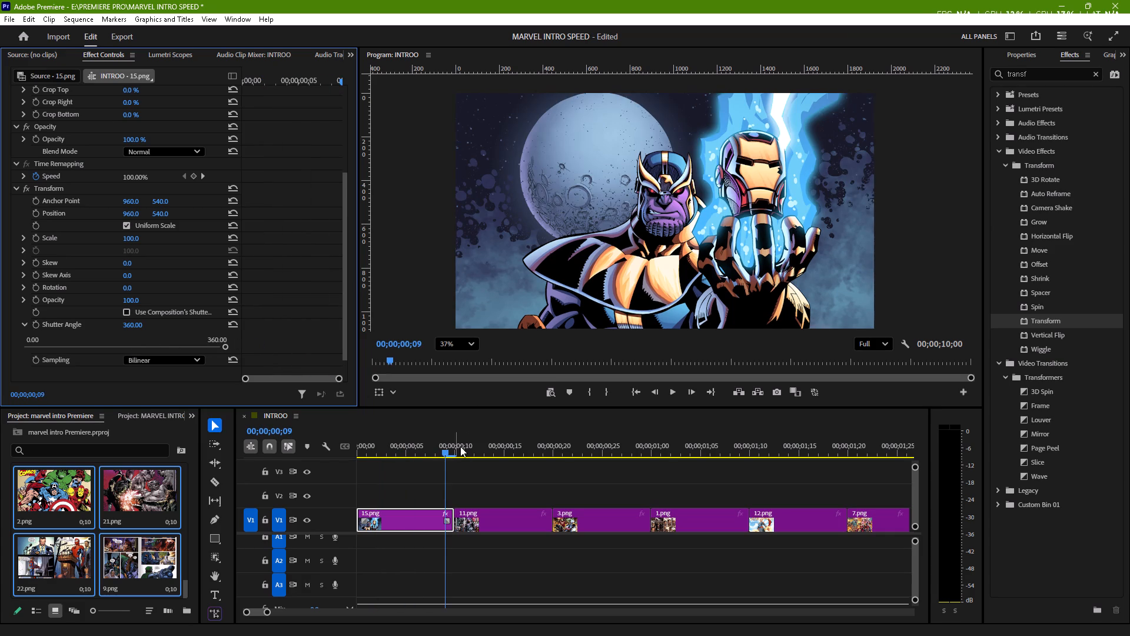
drag(444, 452, 353, 465)
key(space)
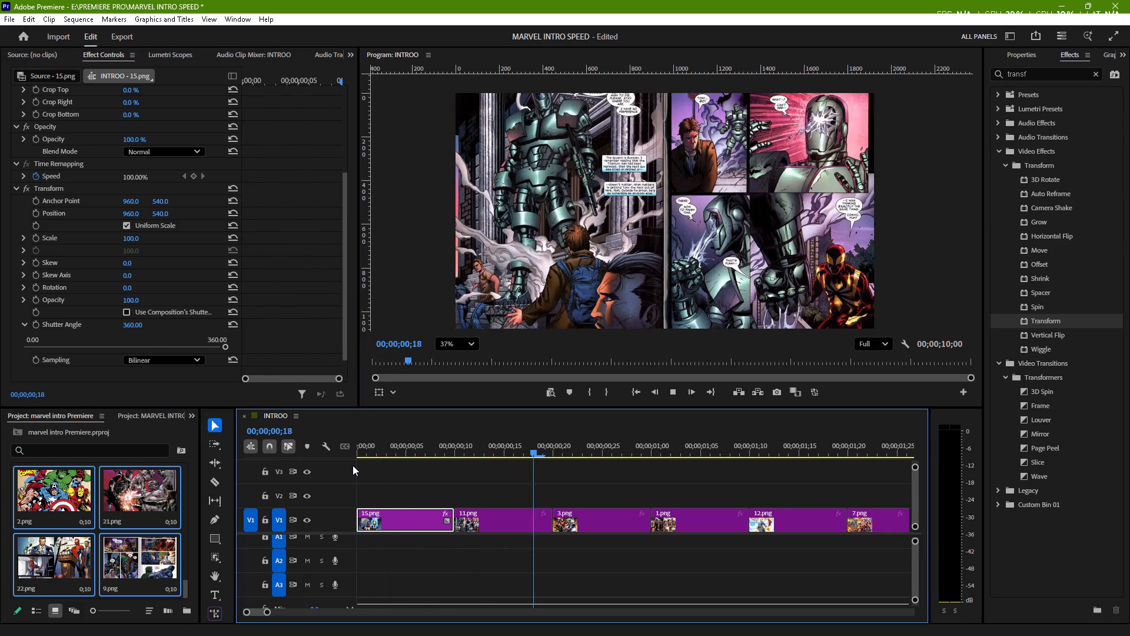
key(space)
drag(574, 450, 421, 495)
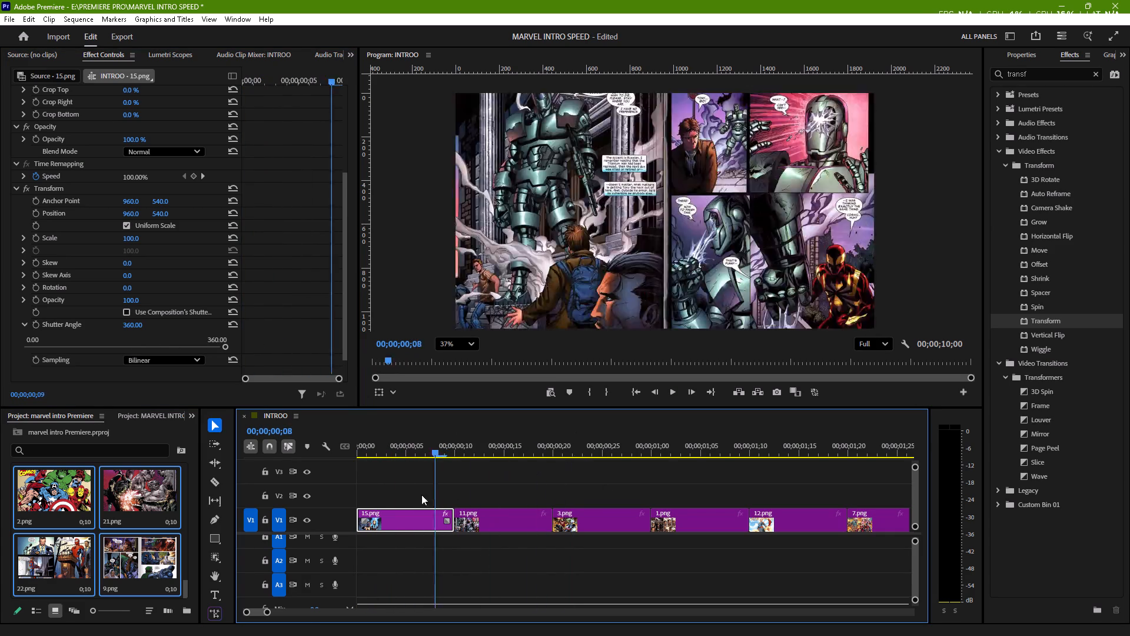
drag(421, 495, 360, 505)
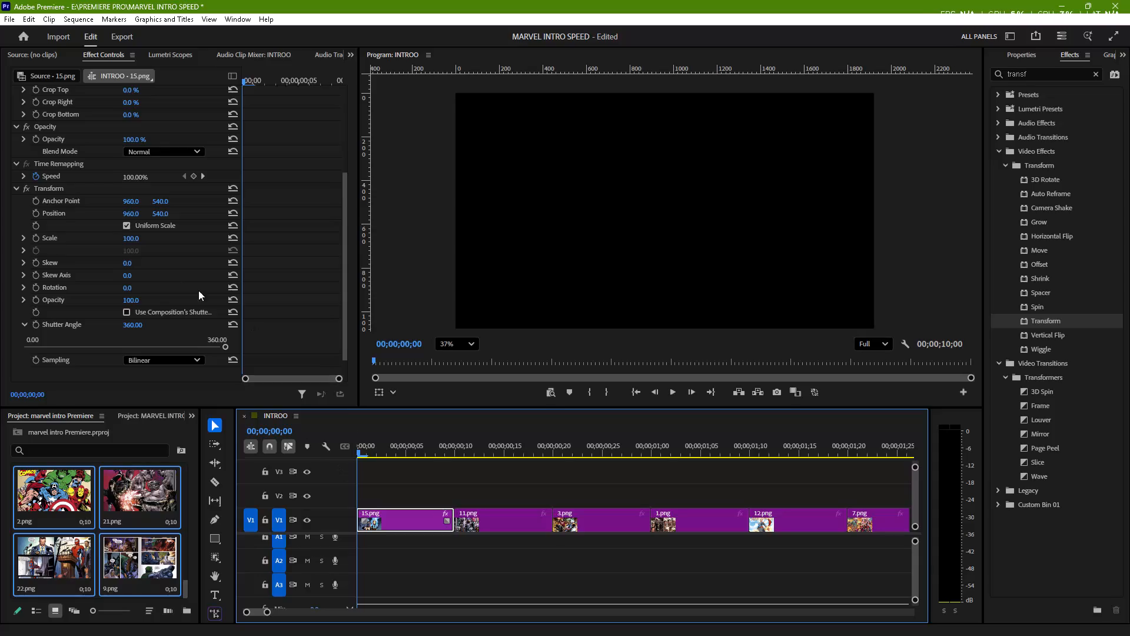
Copy the Transform effect of 15.png and paste it onto all clips from 11.png to the end of the sequence.
click(51, 188)
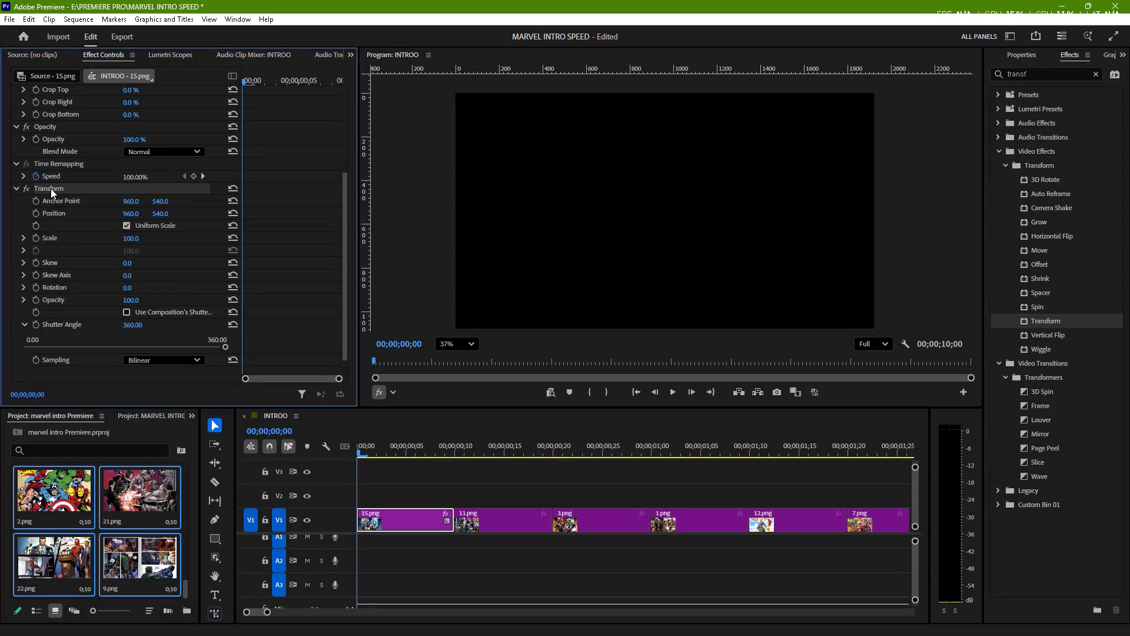
key(ctrl+c)
click(434, 498)
key(a)
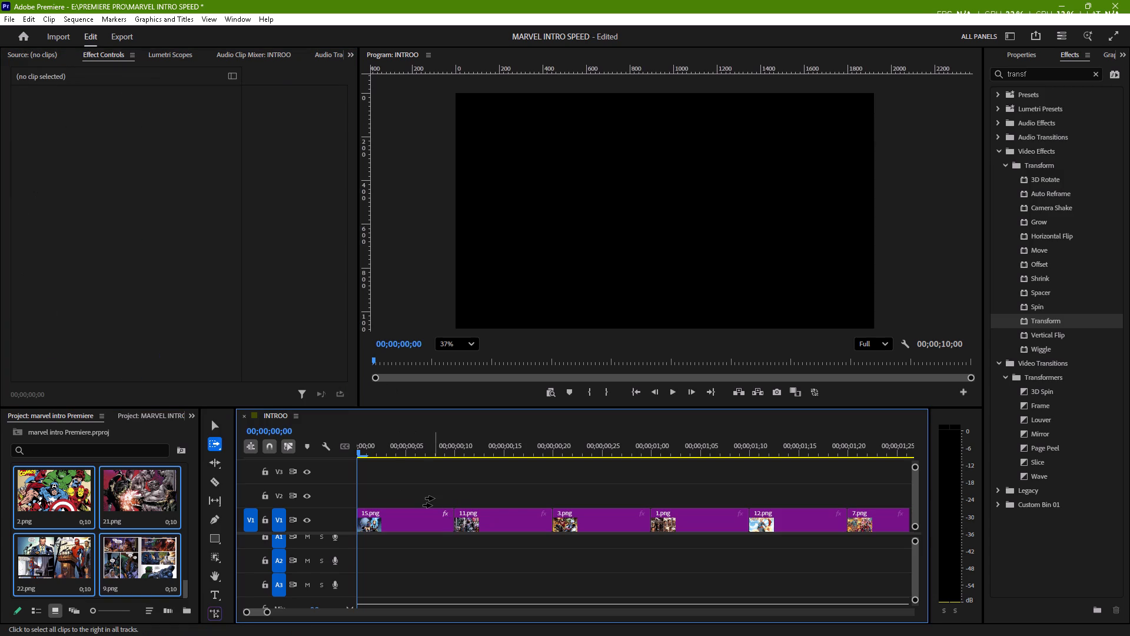
click(483, 521)
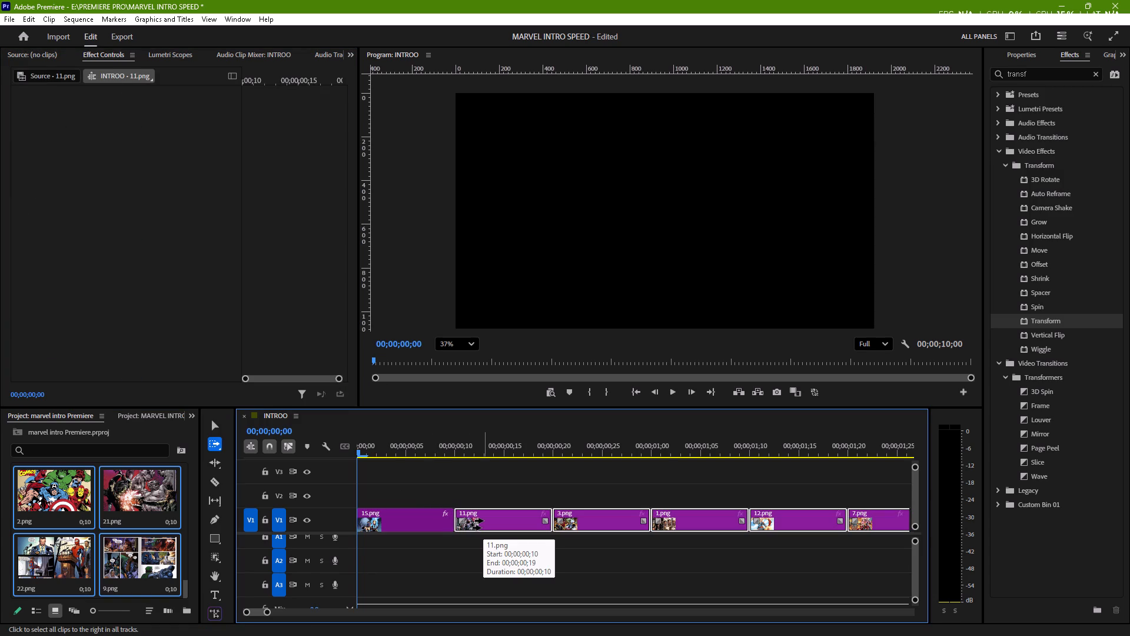
key(ctrl+v)
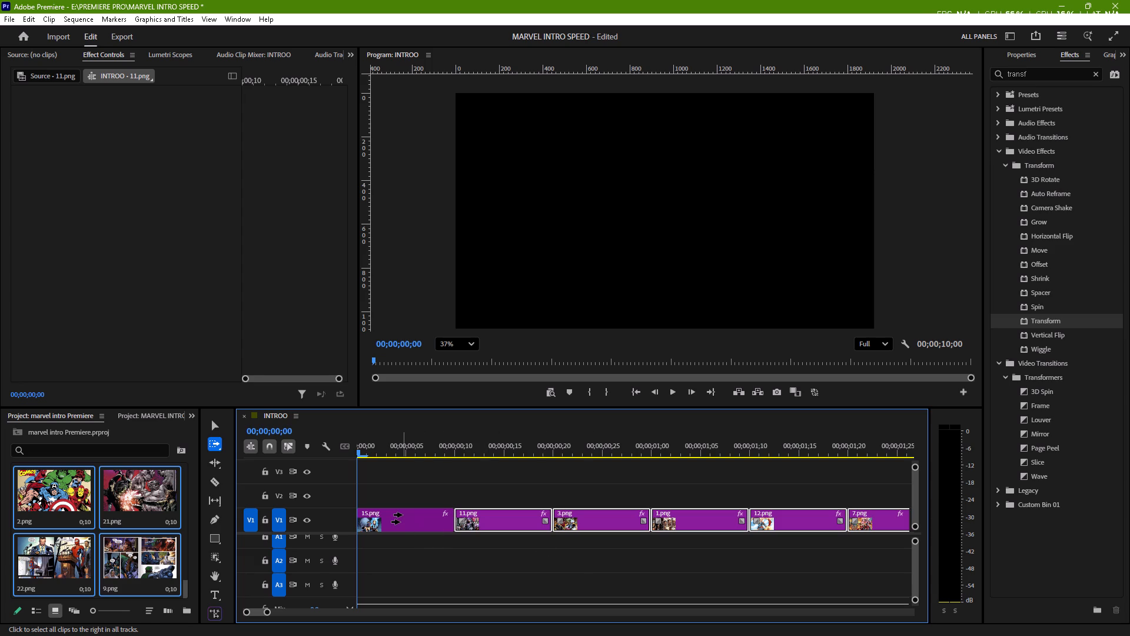
Return to the Selection tool and step through the slide-in of 15.png frame by frame from 00;00;00;00 to 00;00;00;04.
key(ctrl+Right)
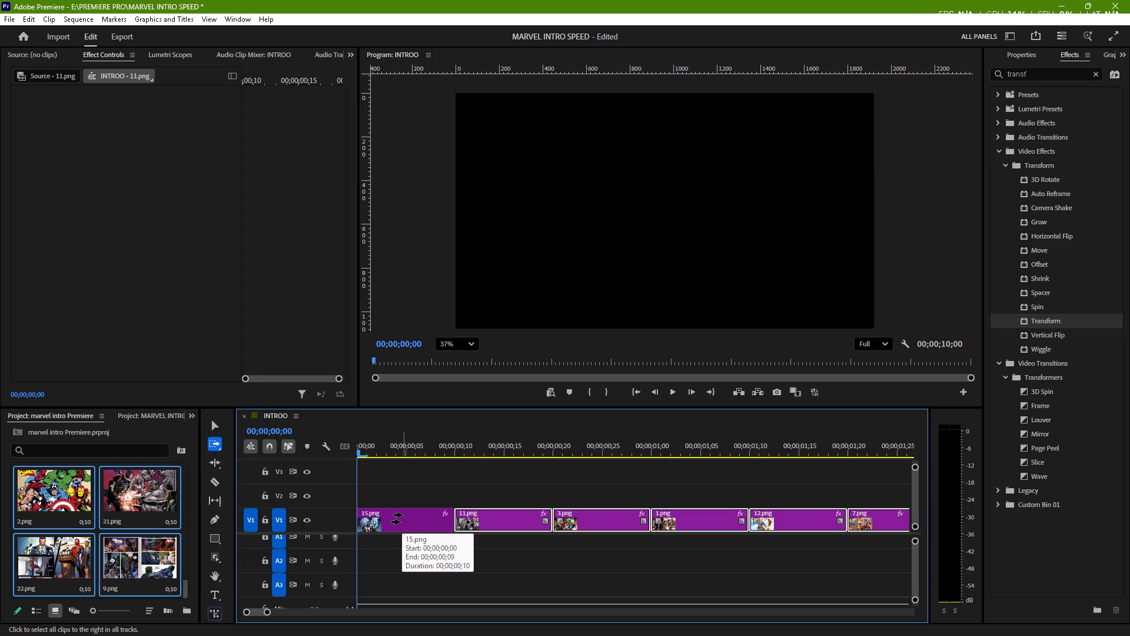
key(ctrl+Right)
click(214, 423)
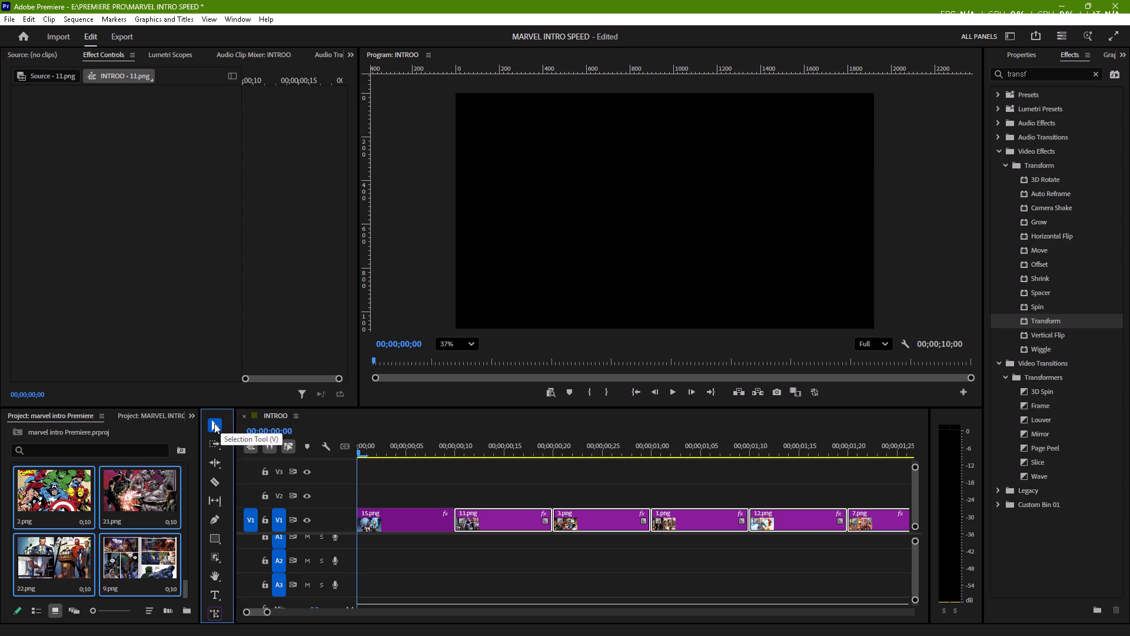
key(ctrl+Right)
key(ctrl+Right)
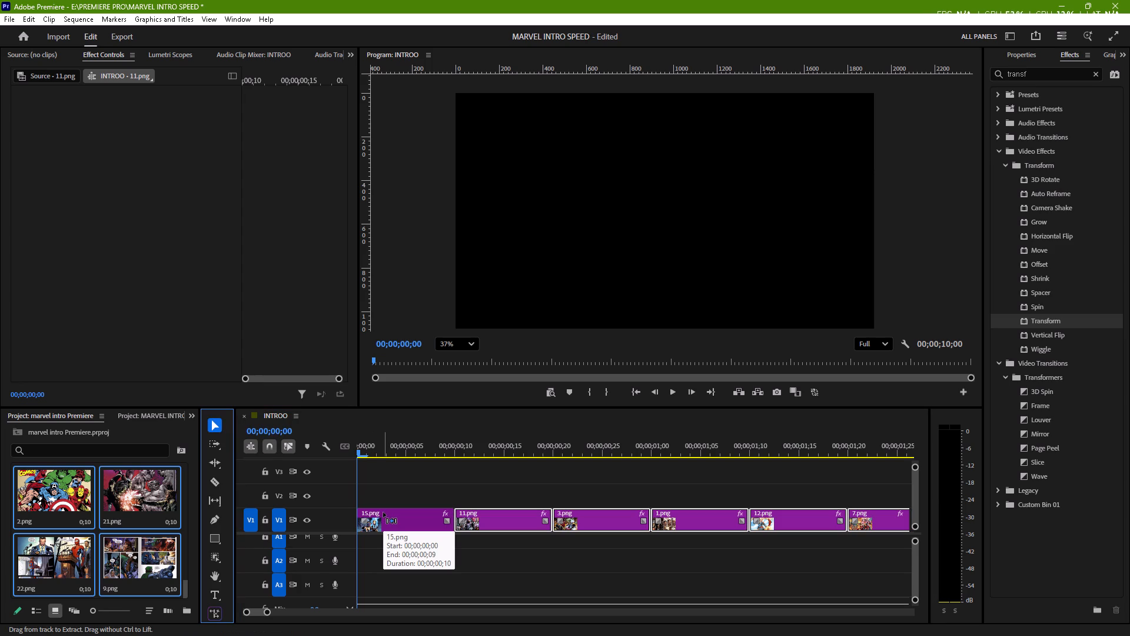
click(364, 450)
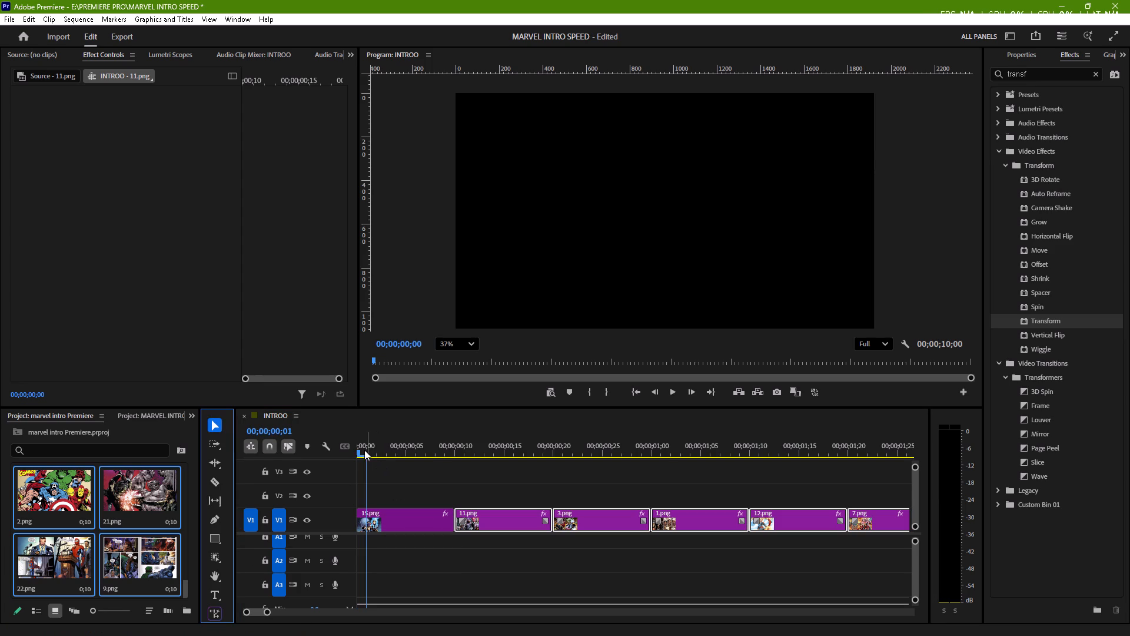
drag(364, 450, 350, 453)
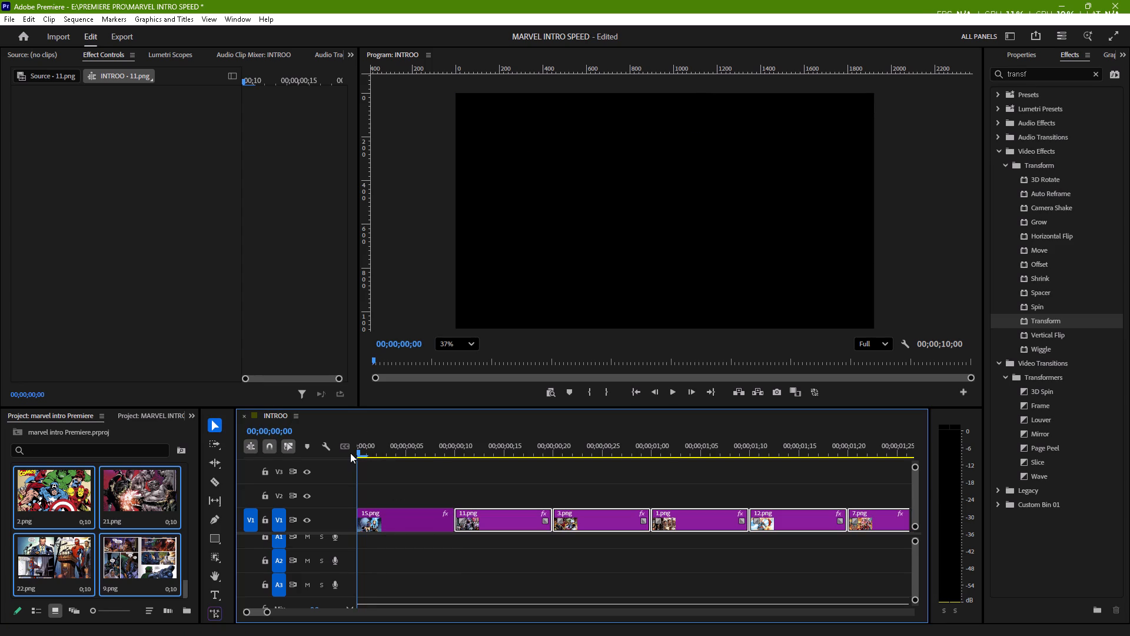
key(ctrl+Right)
key(Right)
key(Right)
key(Right)
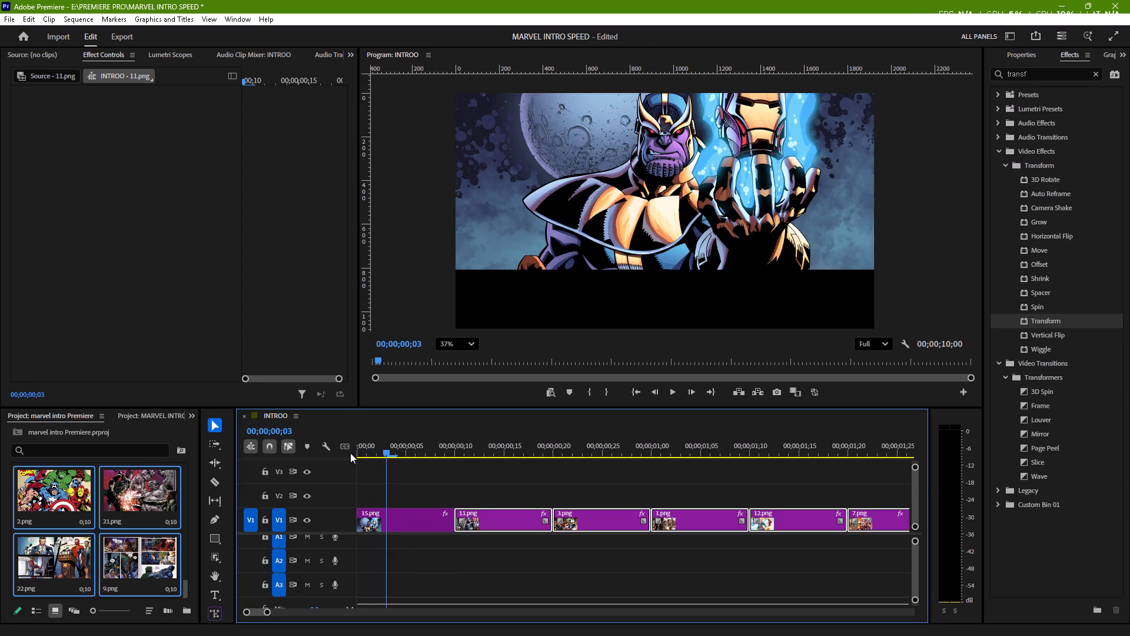
key(Right)
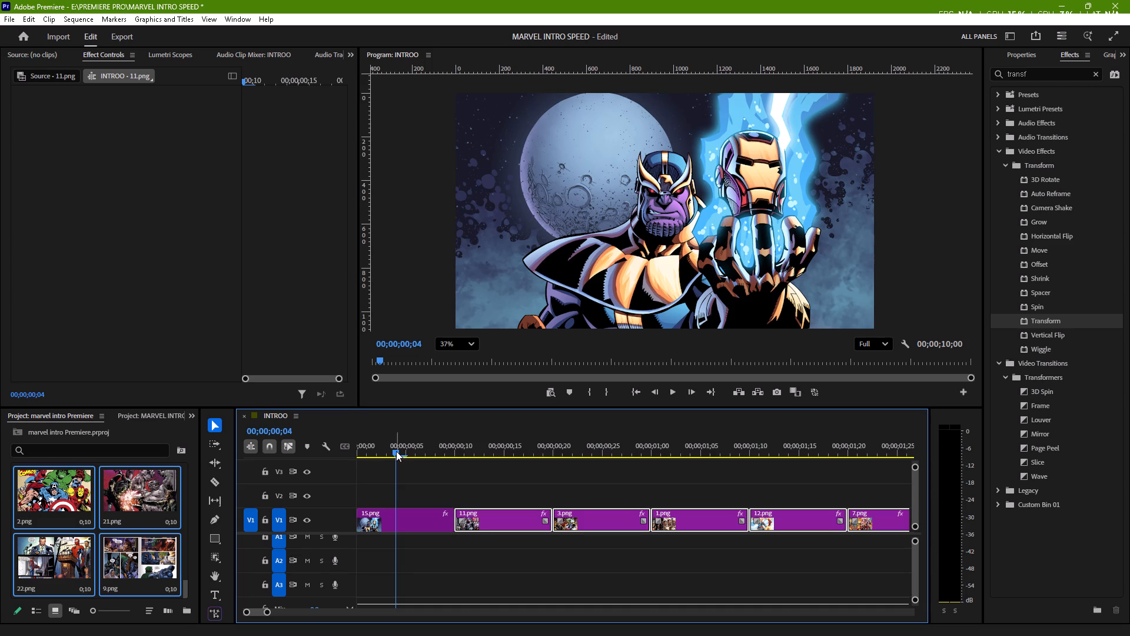
Move all clips from 11.png to the end of the sequence up to V2, starting at 00;00;00;05 over 15.png.
drag(396, 451, 328, 463)
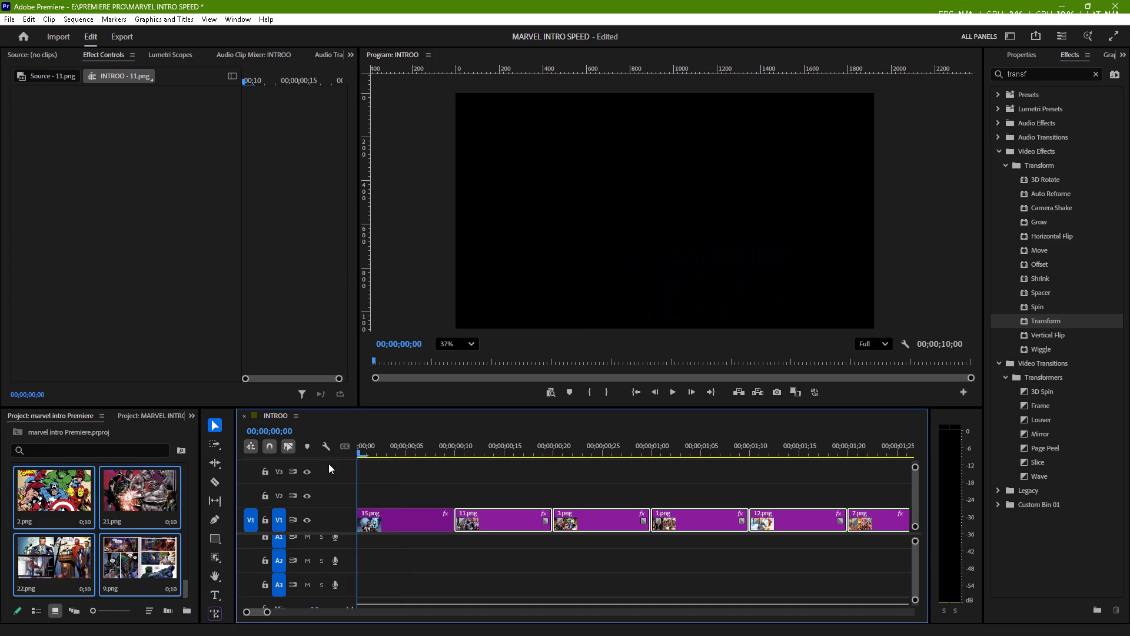
key(shift+Right)
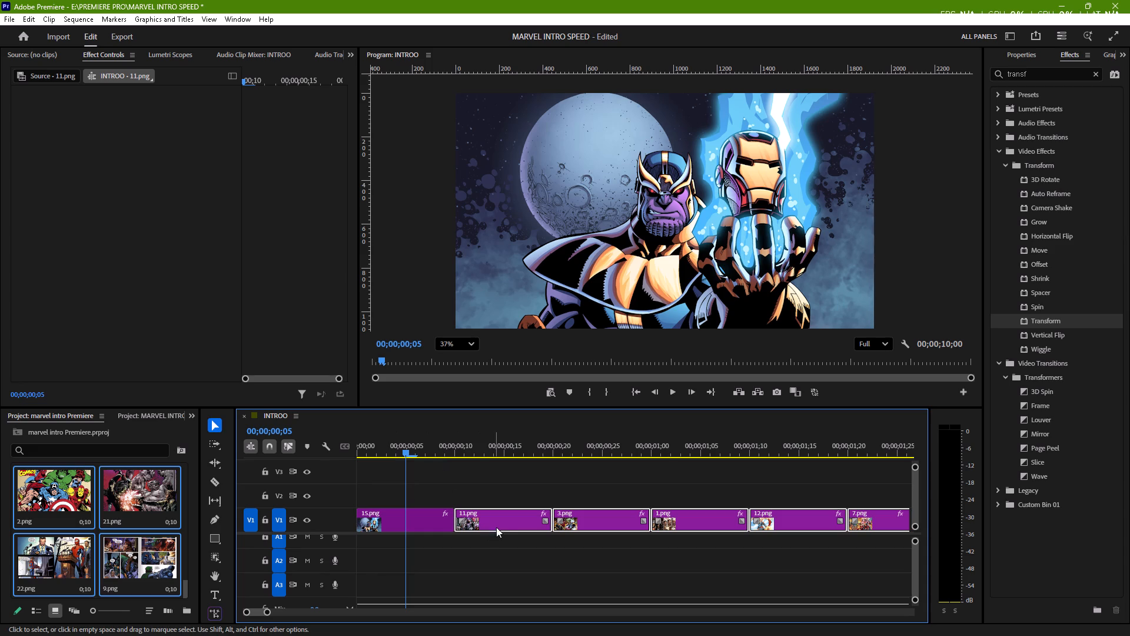
drag(502, 525, 462, 499)
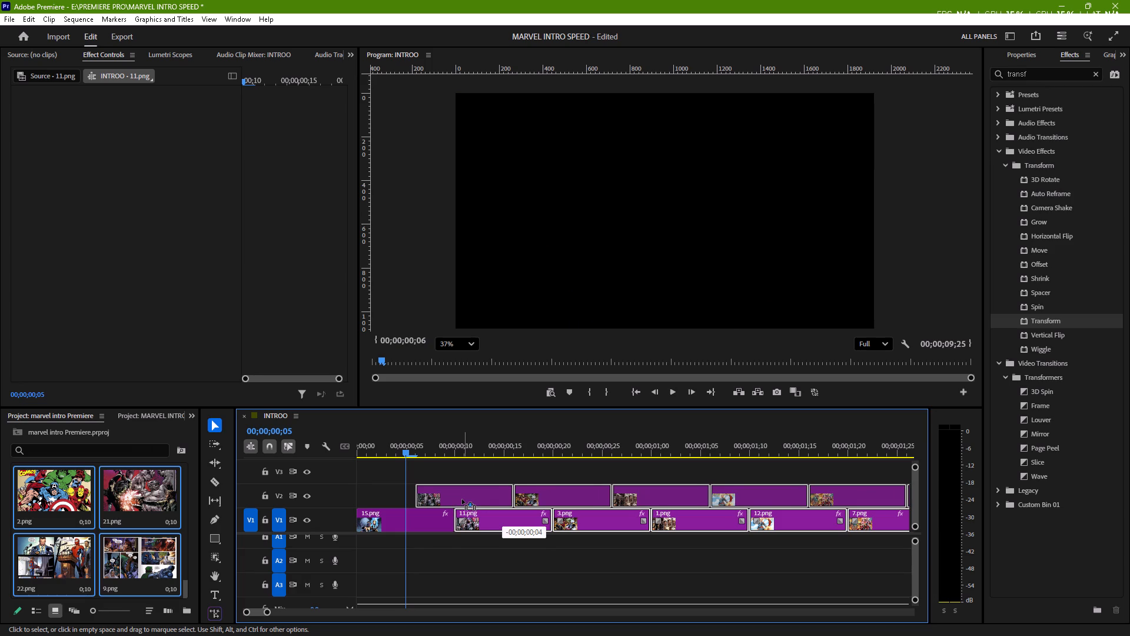
drag(462, 499, 458, 499)
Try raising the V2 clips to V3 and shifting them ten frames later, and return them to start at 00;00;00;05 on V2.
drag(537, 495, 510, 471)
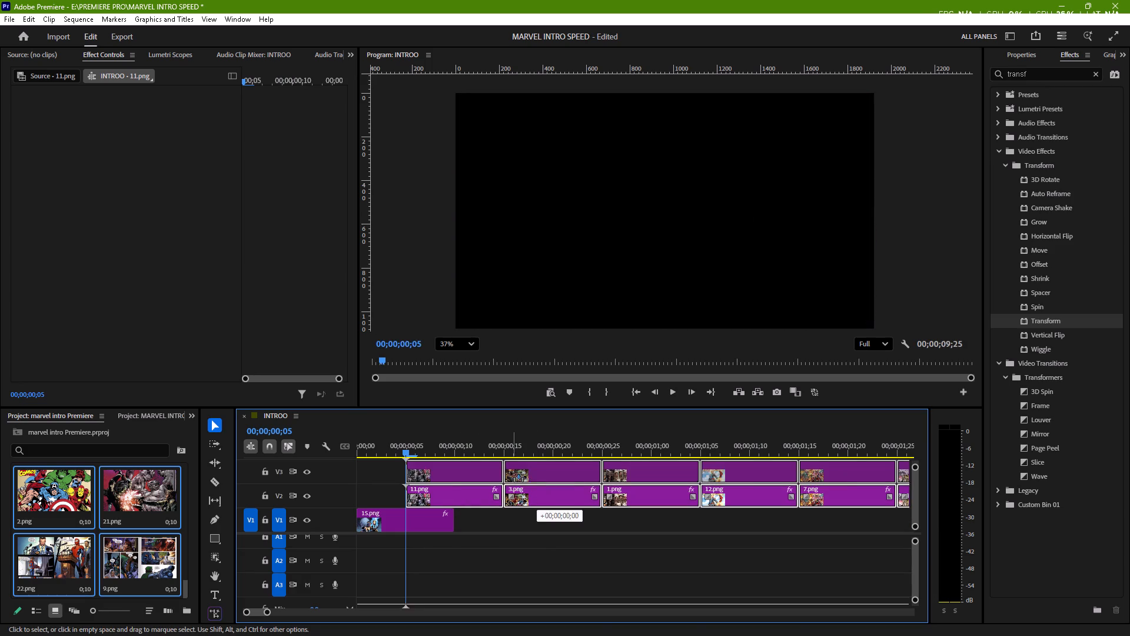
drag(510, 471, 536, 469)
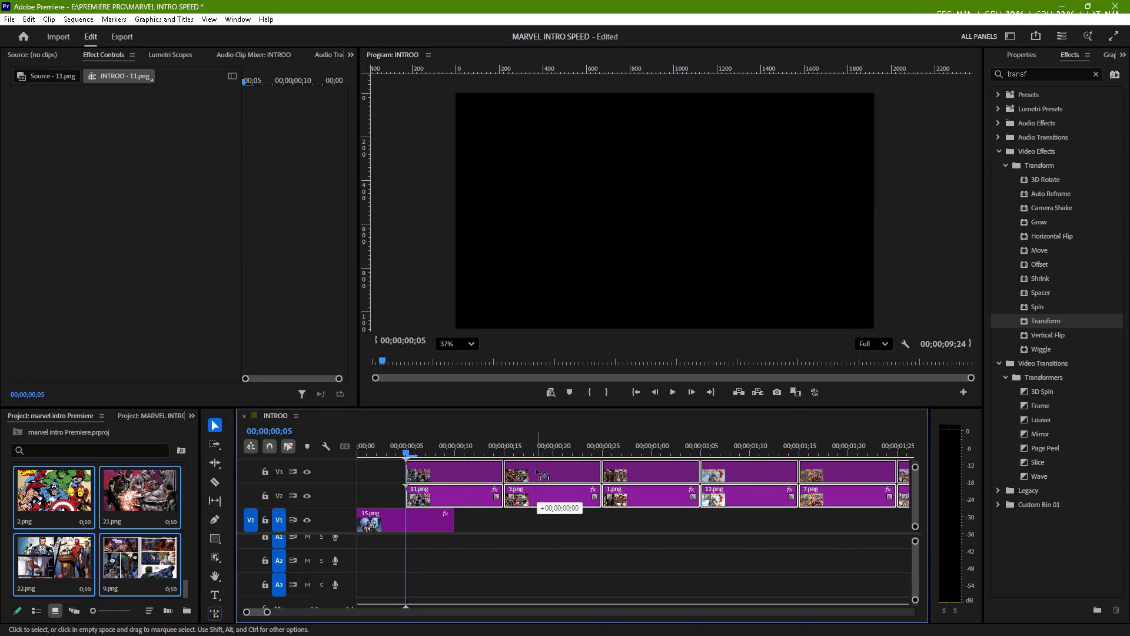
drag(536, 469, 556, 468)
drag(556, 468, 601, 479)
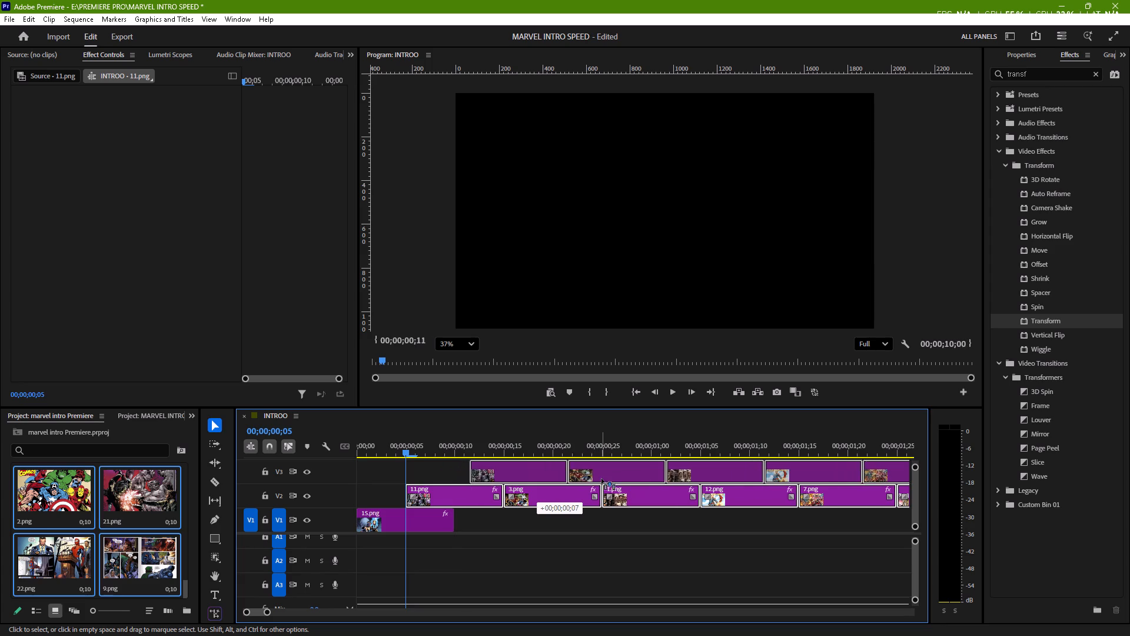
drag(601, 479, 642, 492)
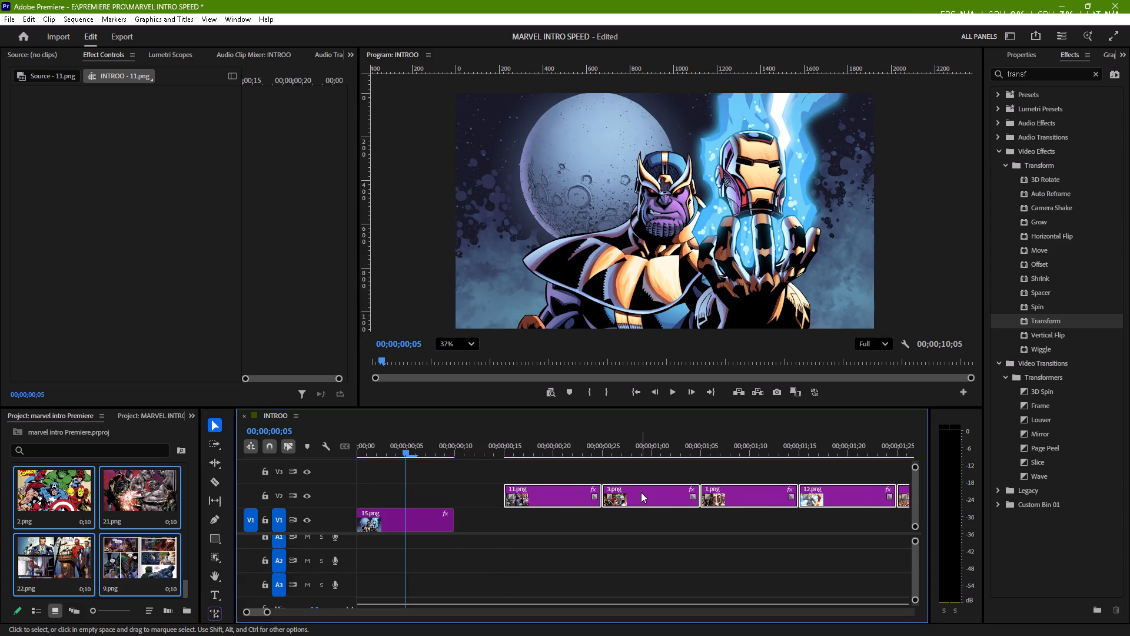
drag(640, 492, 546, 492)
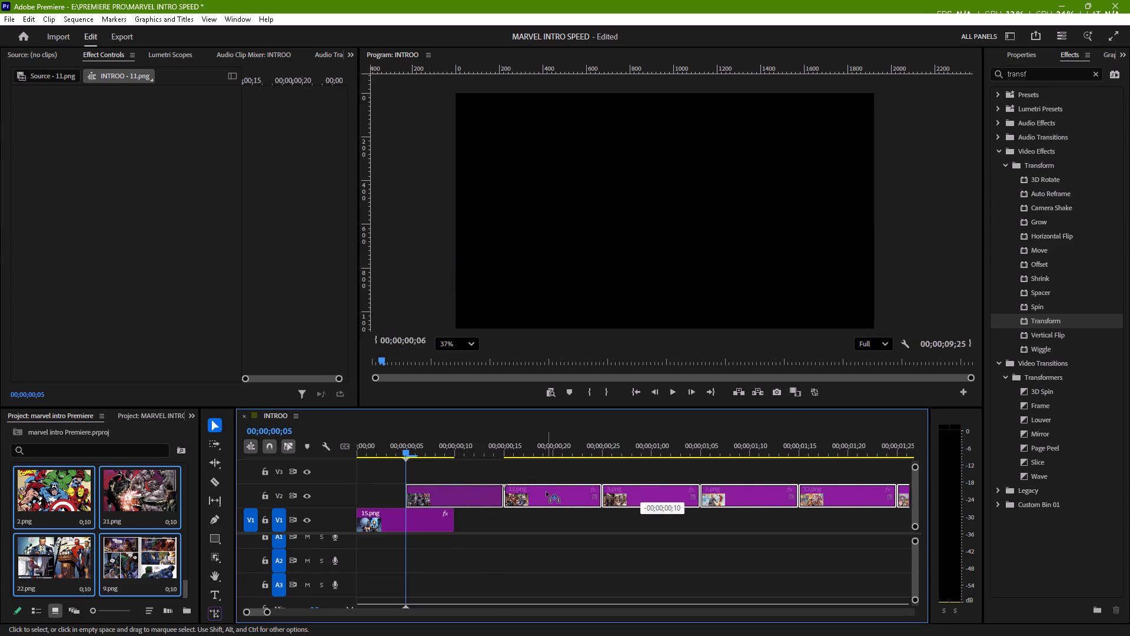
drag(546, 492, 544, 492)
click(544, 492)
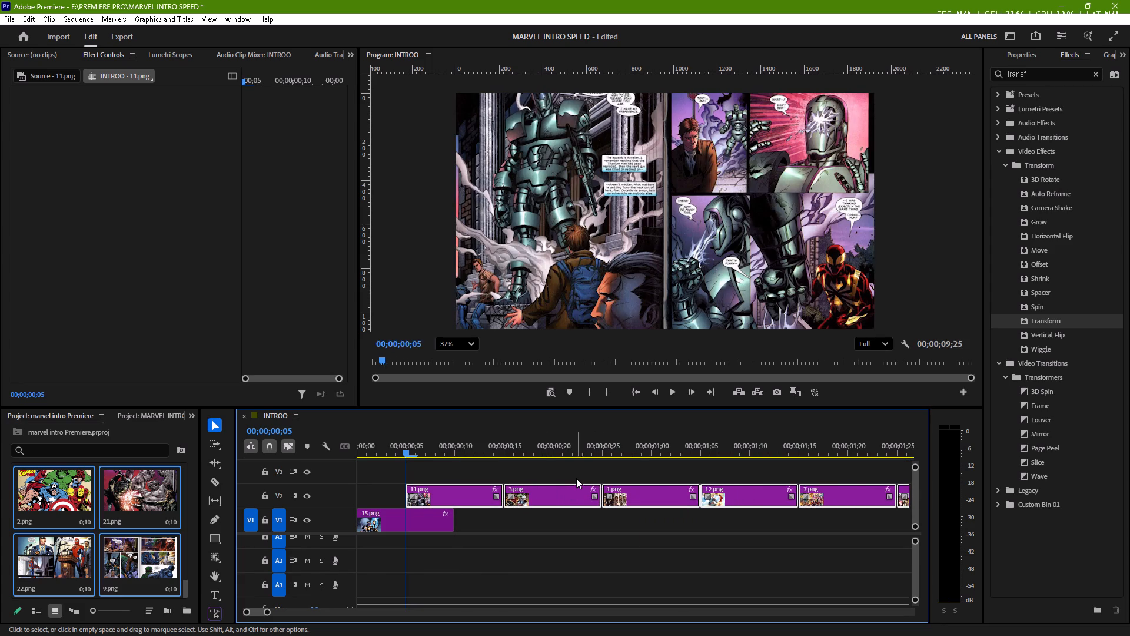
With the Track Select Forward tool, move all clips from 3.png onward to V3, starting at 00;00;00;10.
click(576, 478)
click(574, 495)
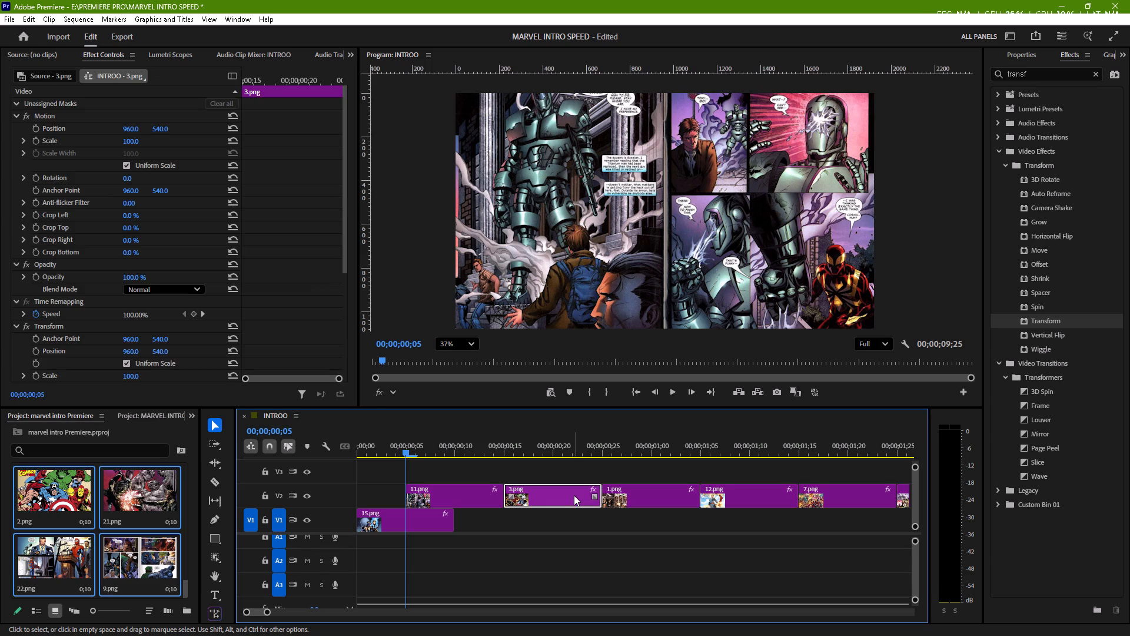
key(a)
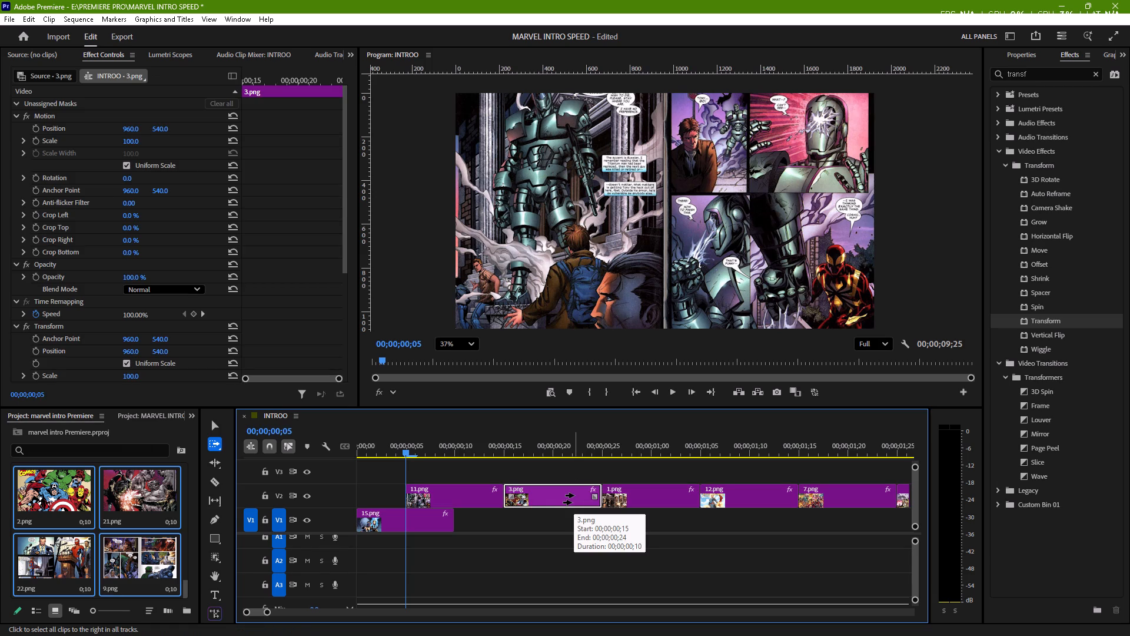
click(627, 498)
click(593, 495)
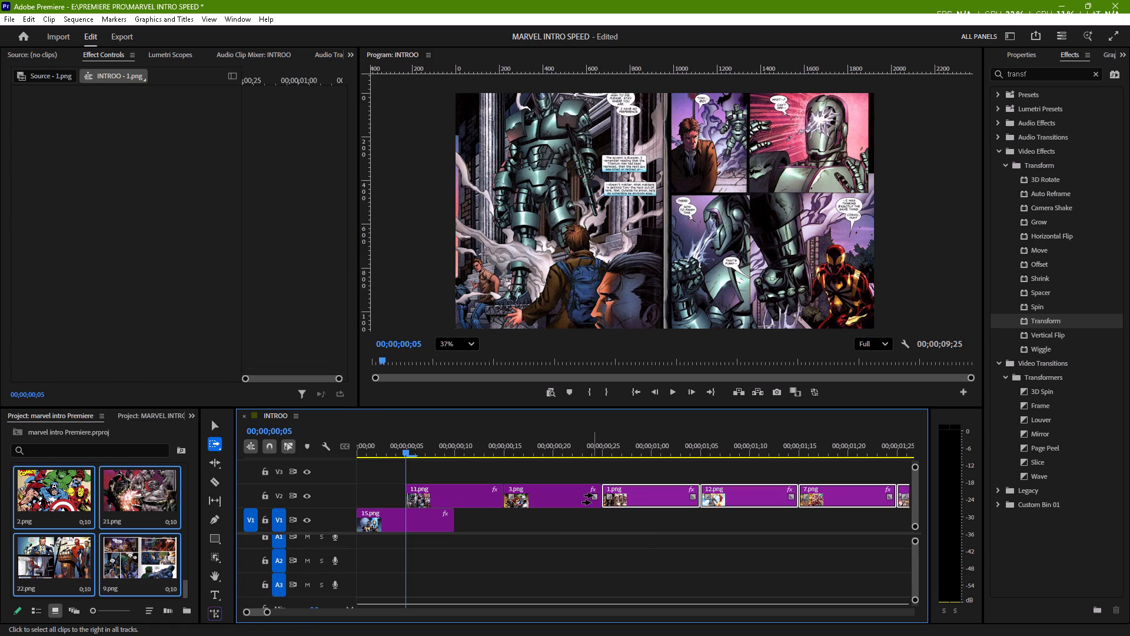
click(593, 495)
click(560, 494)
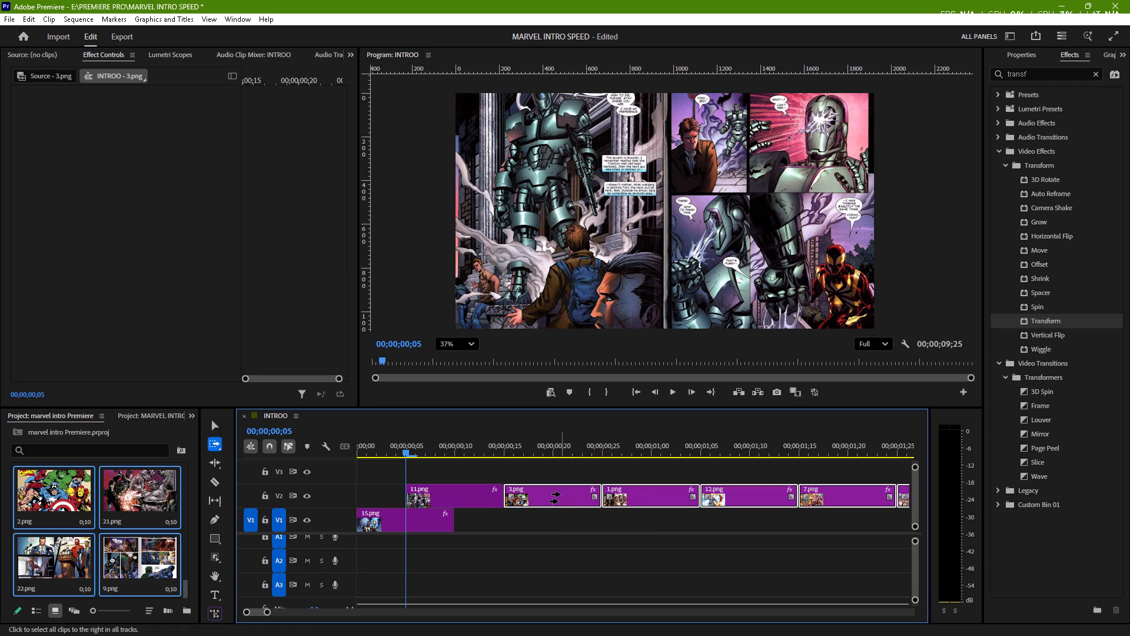
drag(585, 497, 585, 489)
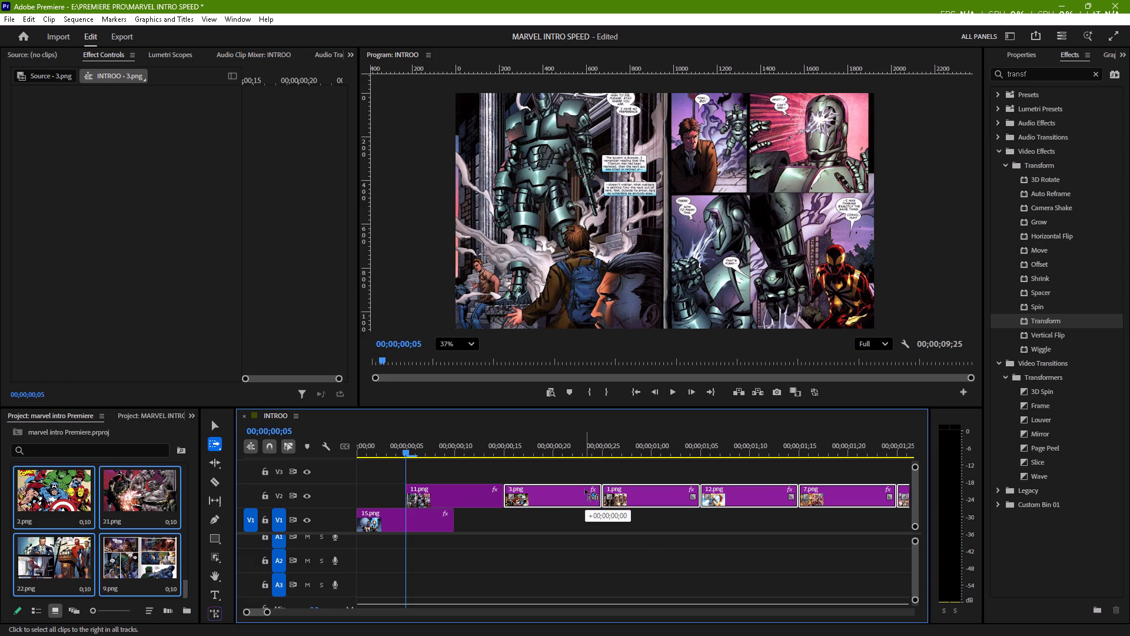
drag(585, 489, 536, 474)
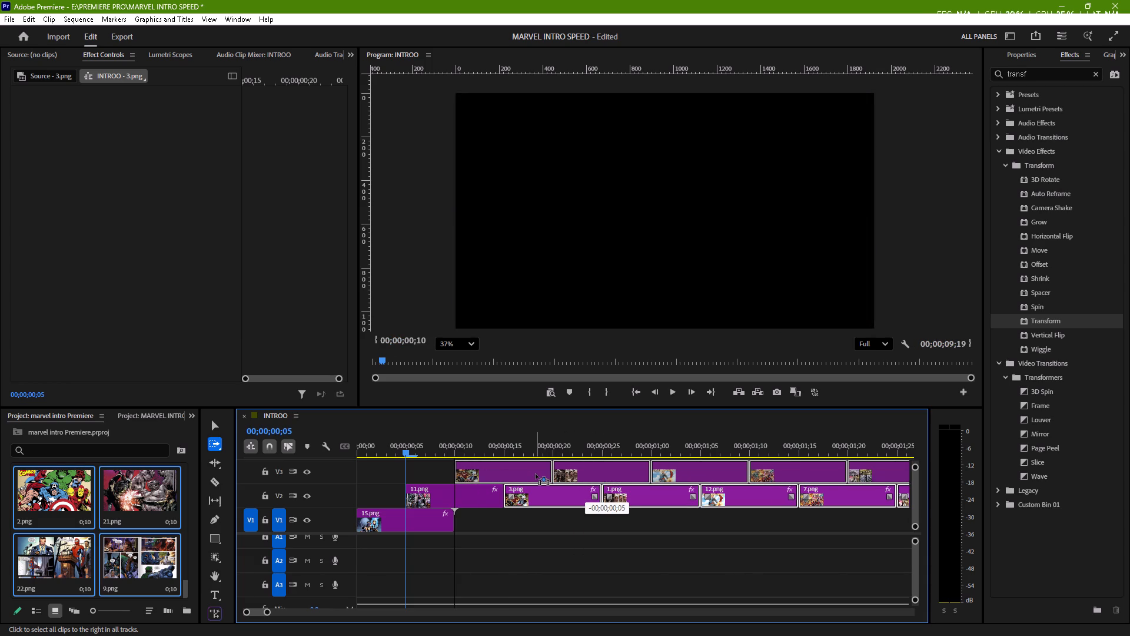
drag(536, 474, 536, 474)
drag(536, 474, 539, 475)
drag(539, 475, 539, 475)
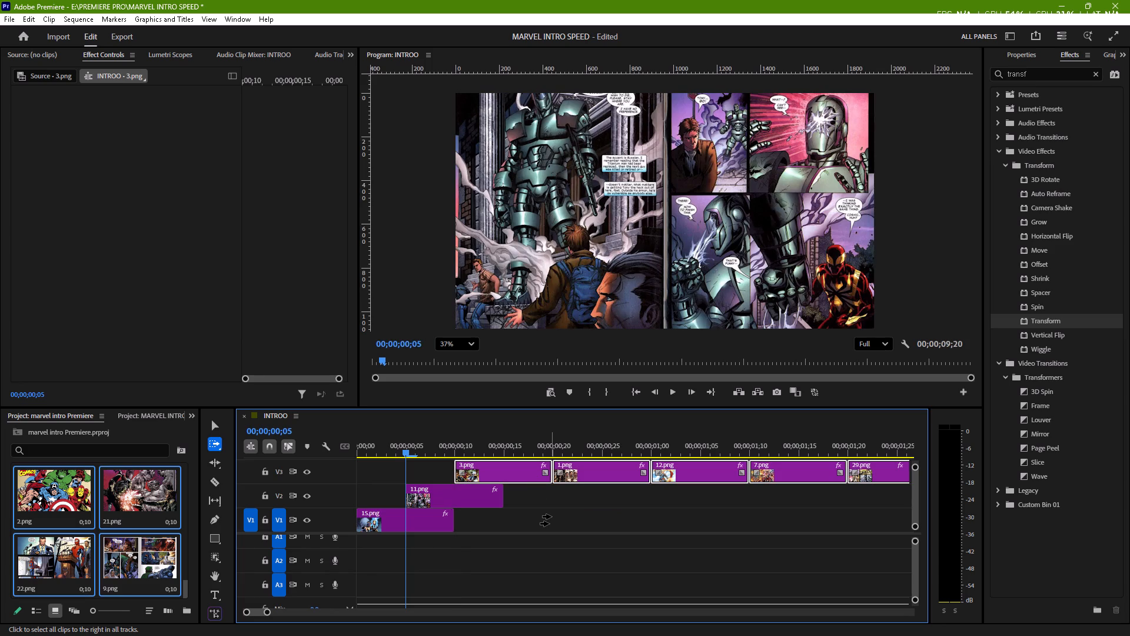
Move all clips from 1.png onward to a new track V4, starting at 00;00;00;15.
scroll(551, 516, up, 1)
ctrl+scroll(551, 516, down, 1)
ctrl+scroll(551, 516, up, 1)
click(553, 489)
drag(604, 472, 603, 462)
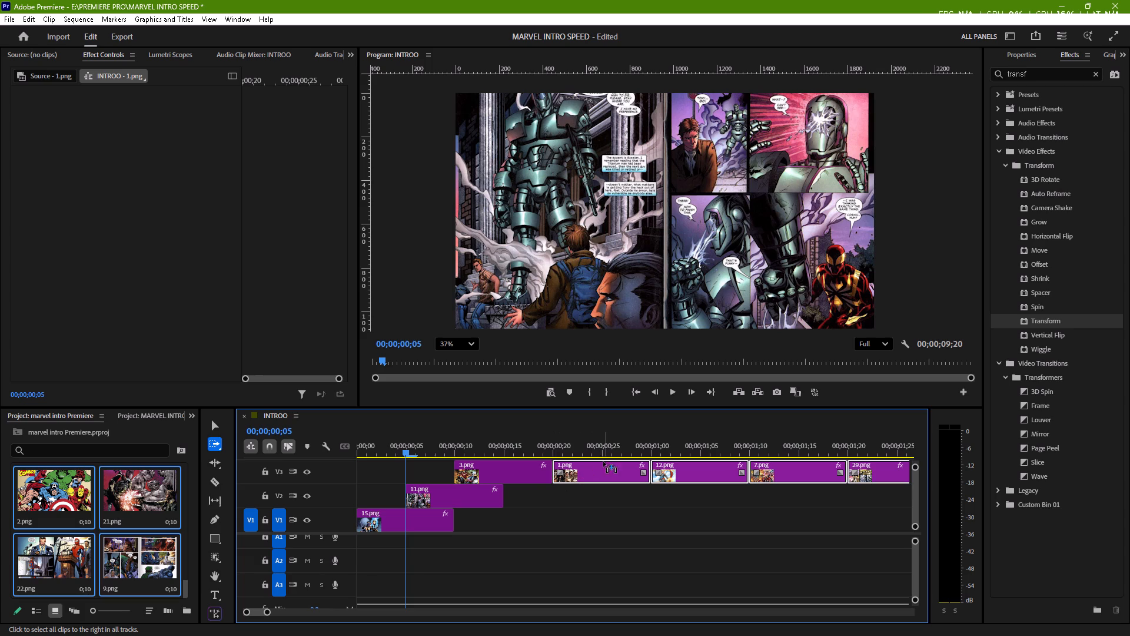
drag(603, 462, 557, 460)
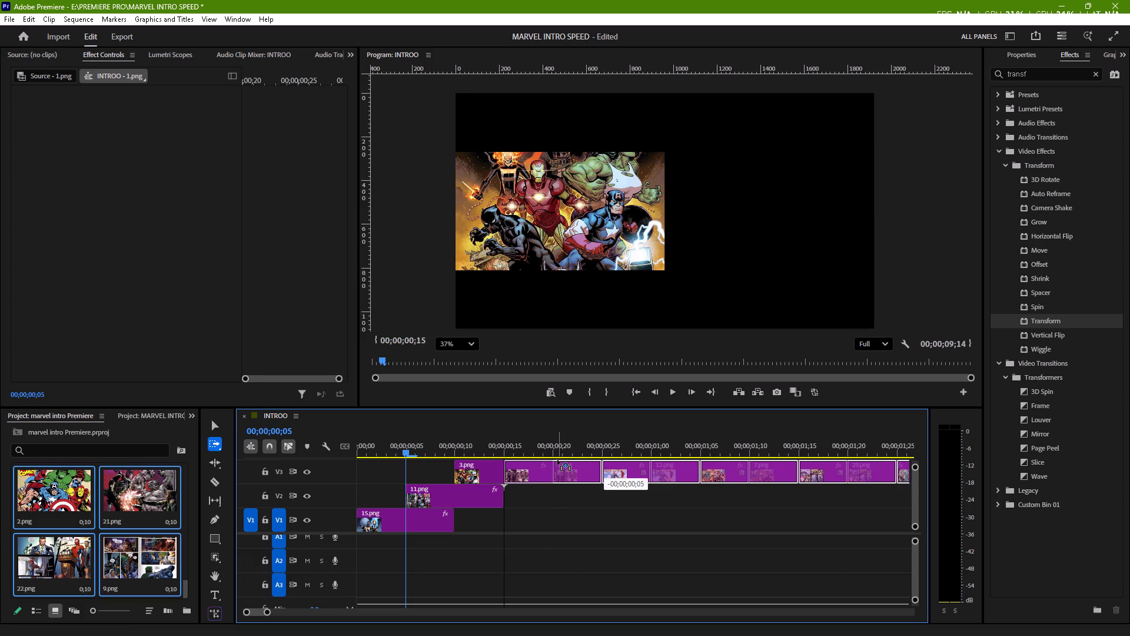
drag(557, 460, 556, 453)
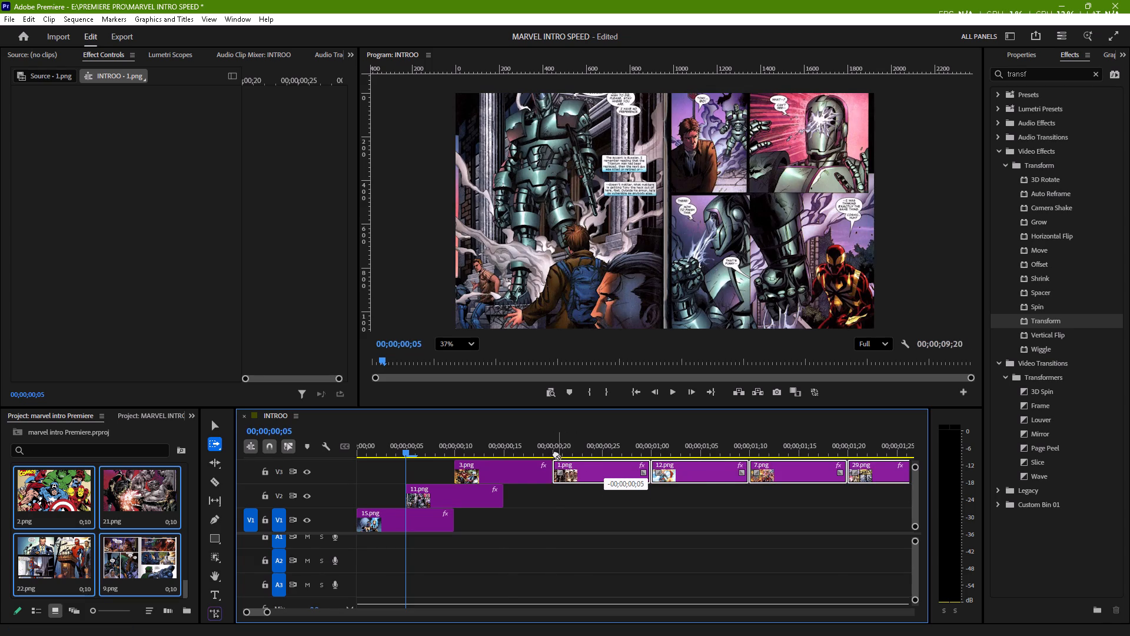
drag(556, 453, 555, 458)
Maximize the timeline and stagger the clips from 12.png, 7.png and 29.png onward to V5, V6 and V7, each overlapping the previous by five frames.
drag(917, 481, 918, 471)
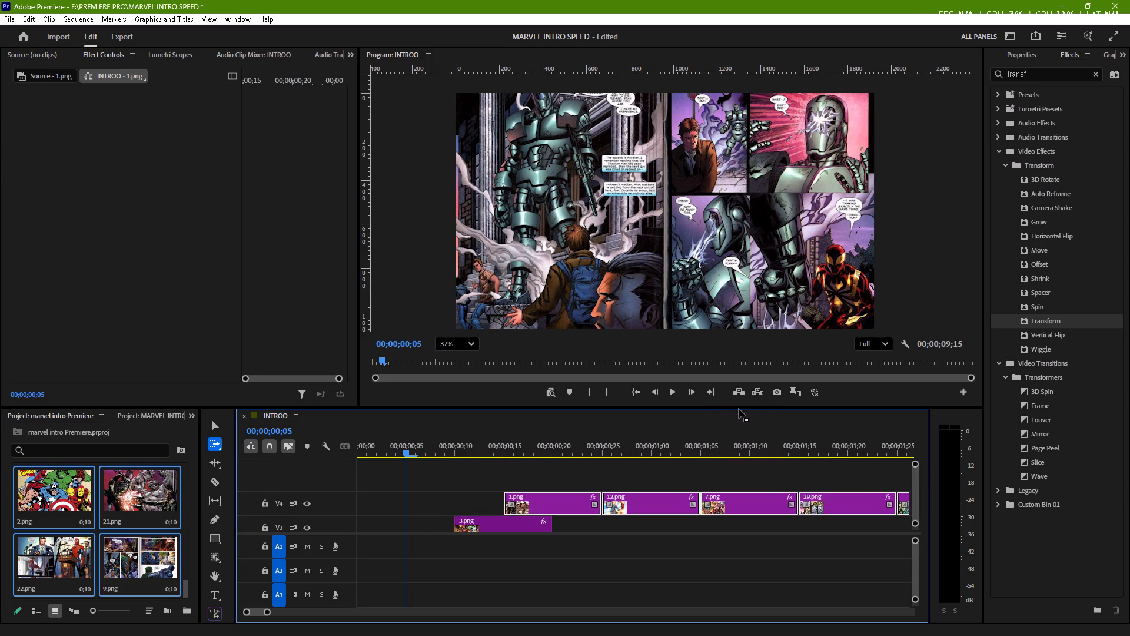
click(727, 422)
key(grave)
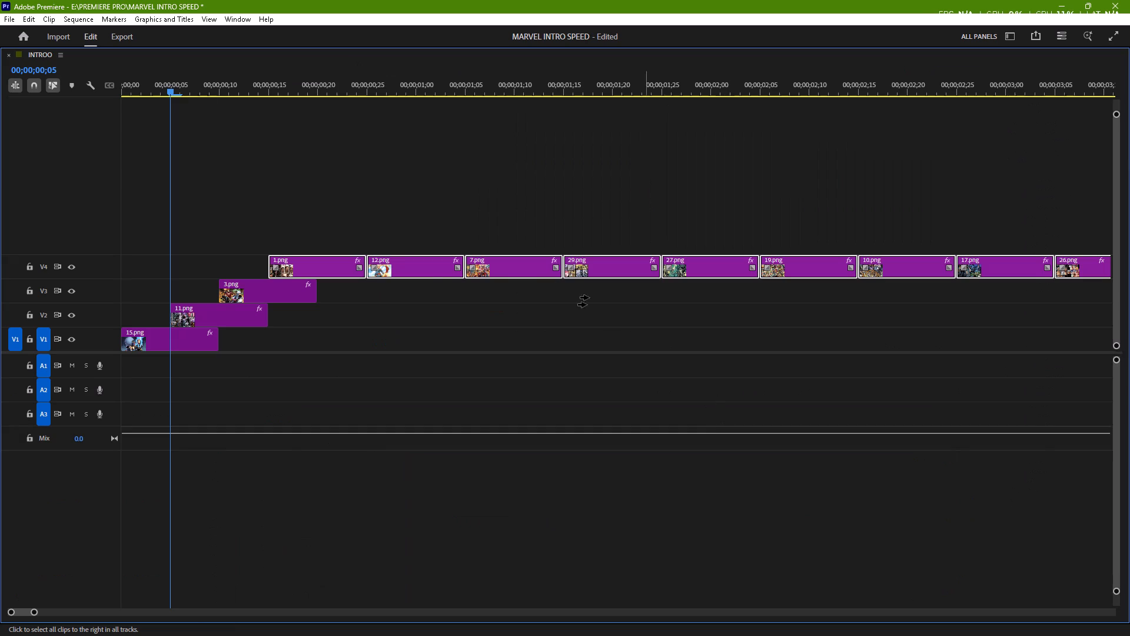
drag(438, 269, 401, 231)
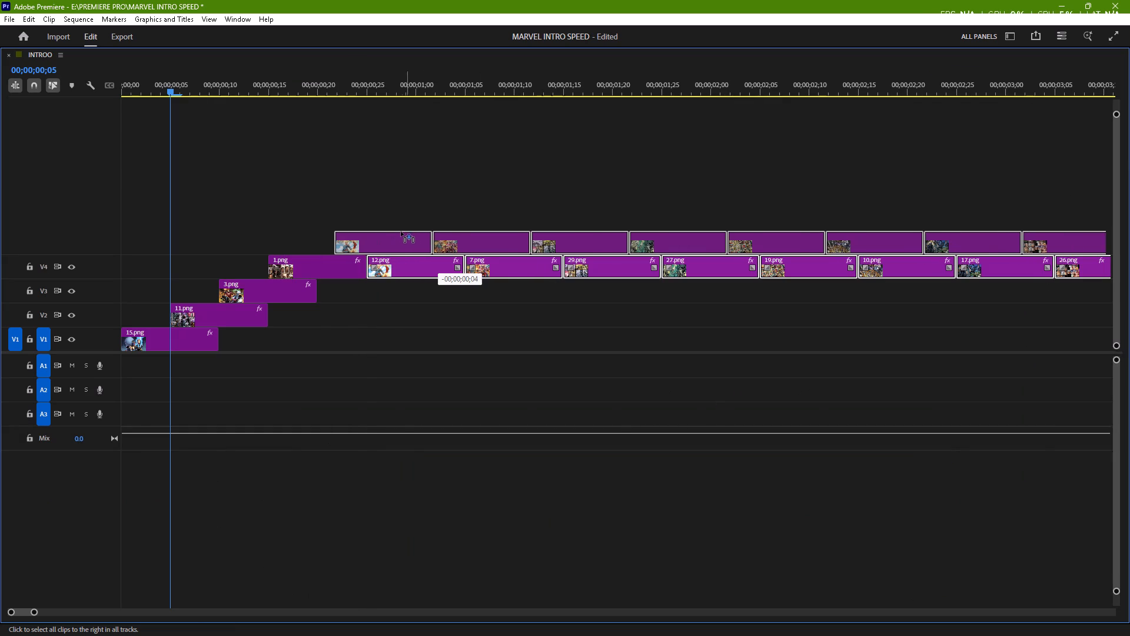
drag(401, 231, 392, 233)
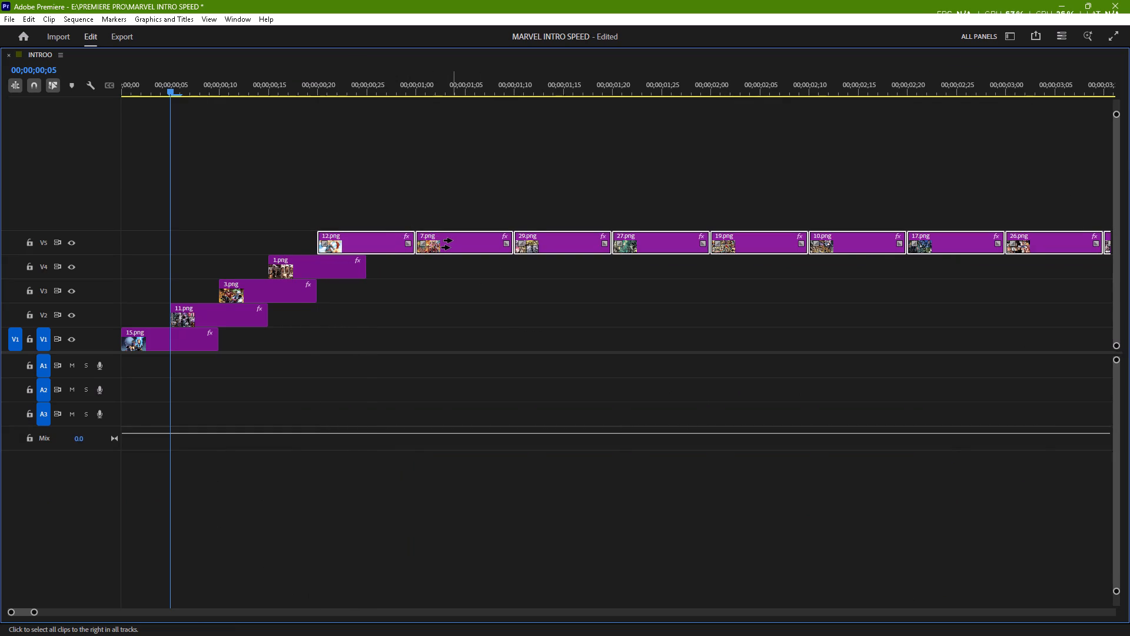
click(452, 240)
drag(452, 240, 406, 204)
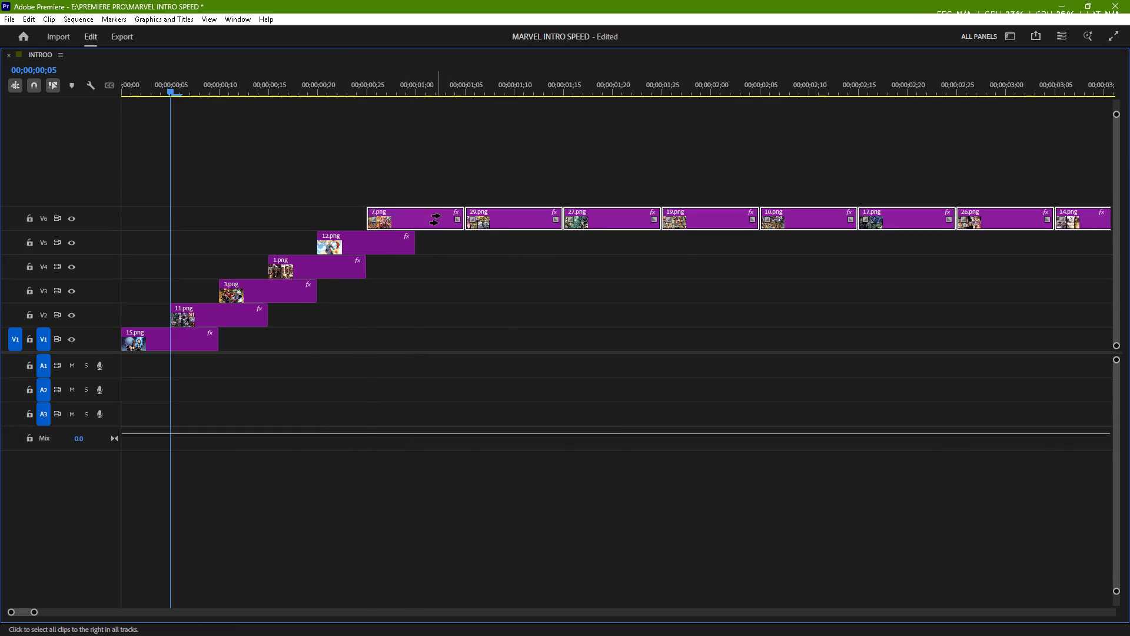
click(505, 215)
drag(505, 215, 462, 185)
Stagger the clips from 27.png, 19.png, 10.png and 17.png onward to V8, V9, V10 and V11, each overlapping the previous by five frames.
click(557, 190)
drag(557, 190, 557, 180)
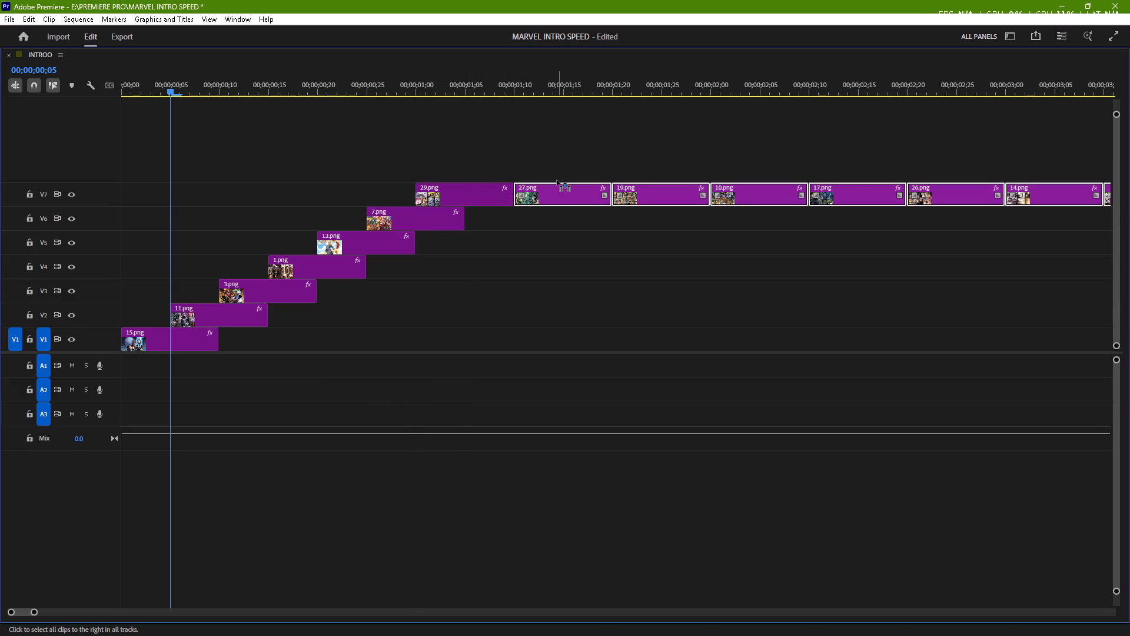
drag(557, 180, 511, 162)
drag(618, 169, 567, 145)
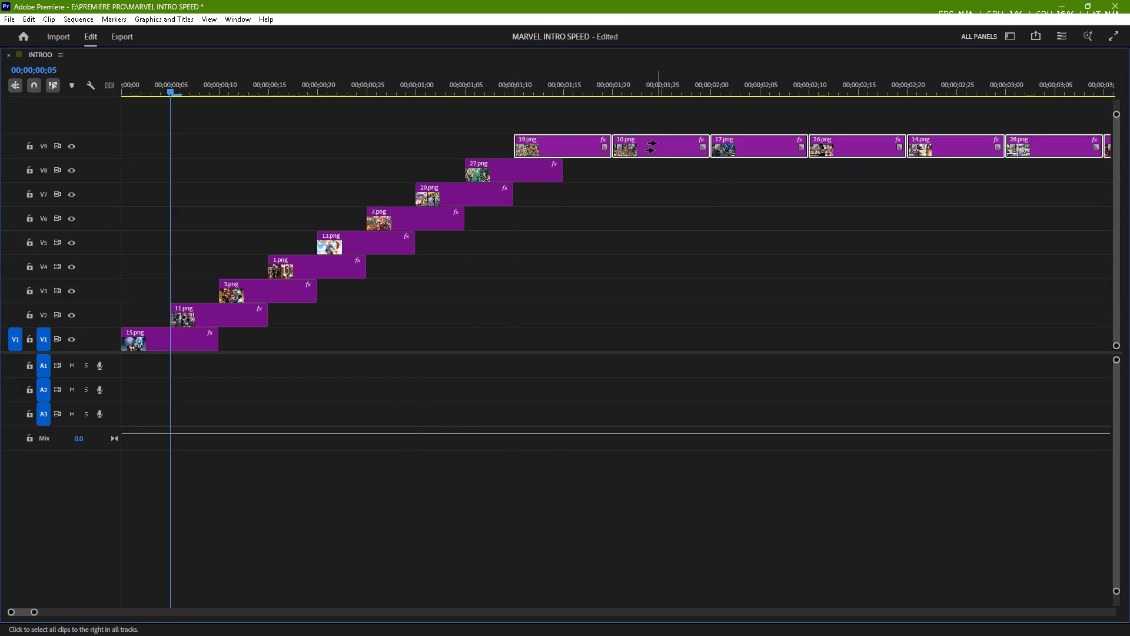
drag(656, 143, 608, 125)
scroll(631, 180, up, 1)
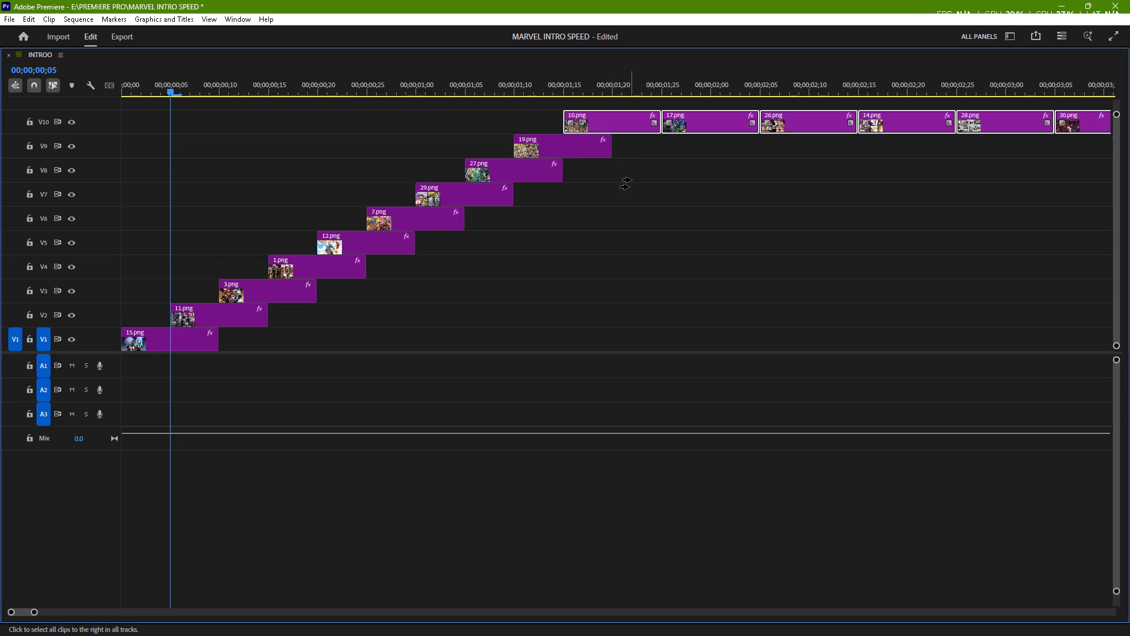
scroll(631, 180, up, 2)
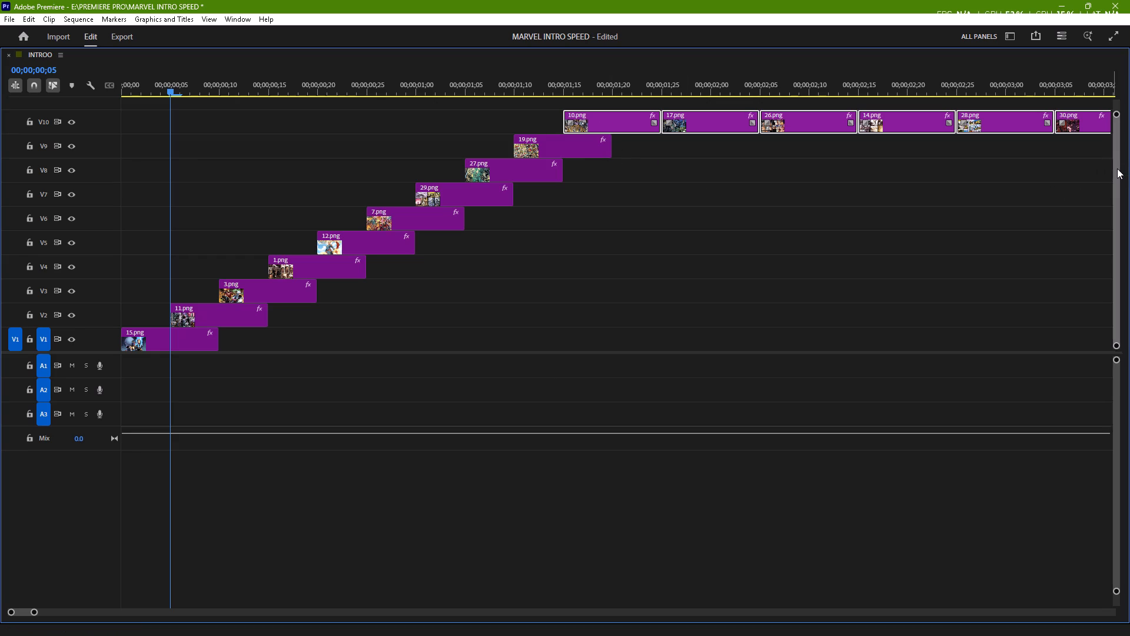
drag(1117, 168, 1118, 155)
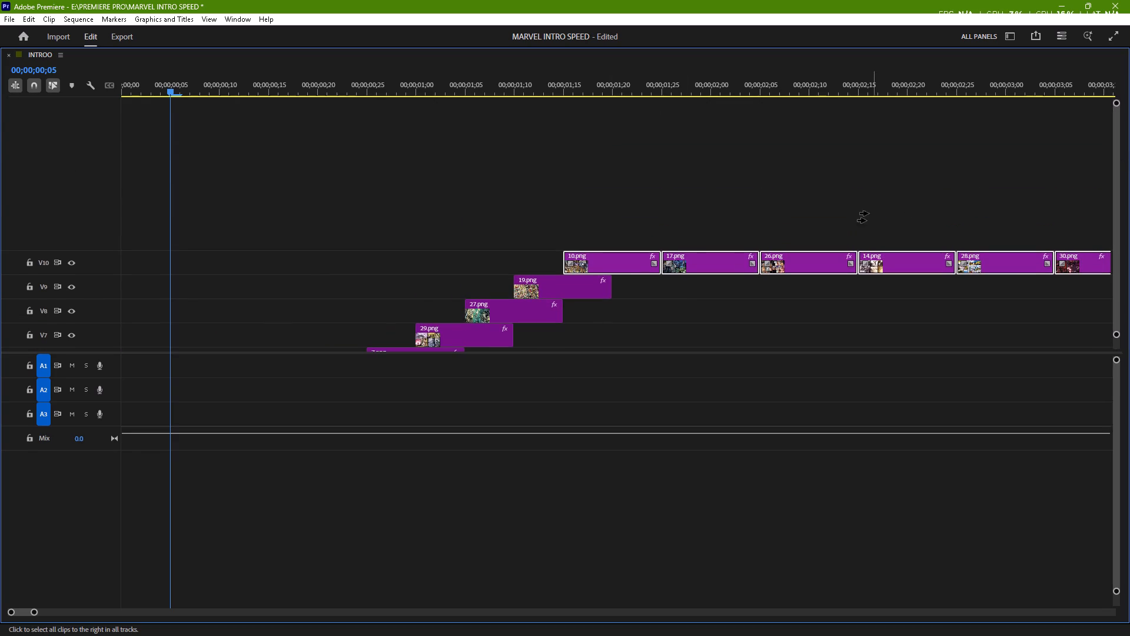
drag(736, 264, 693, 235)
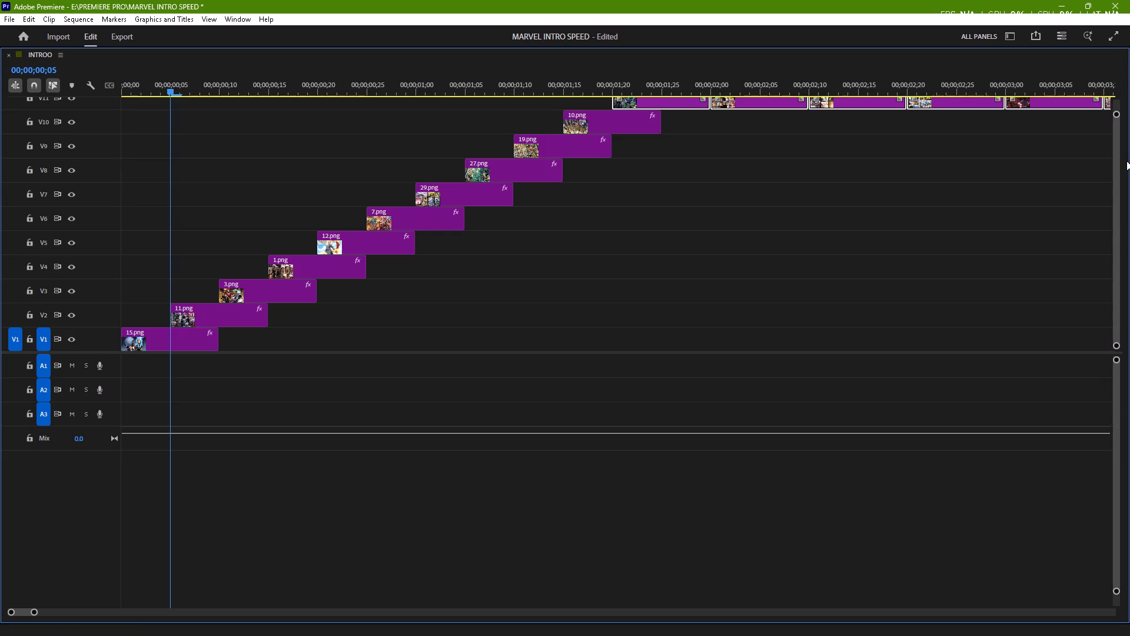
Move the clips from 26.png onward to new track V12 at 00;00;01;25, and those from 14.png onward to V13 at 00;00;02;00.
drag(1116, 168, 1116, 151)
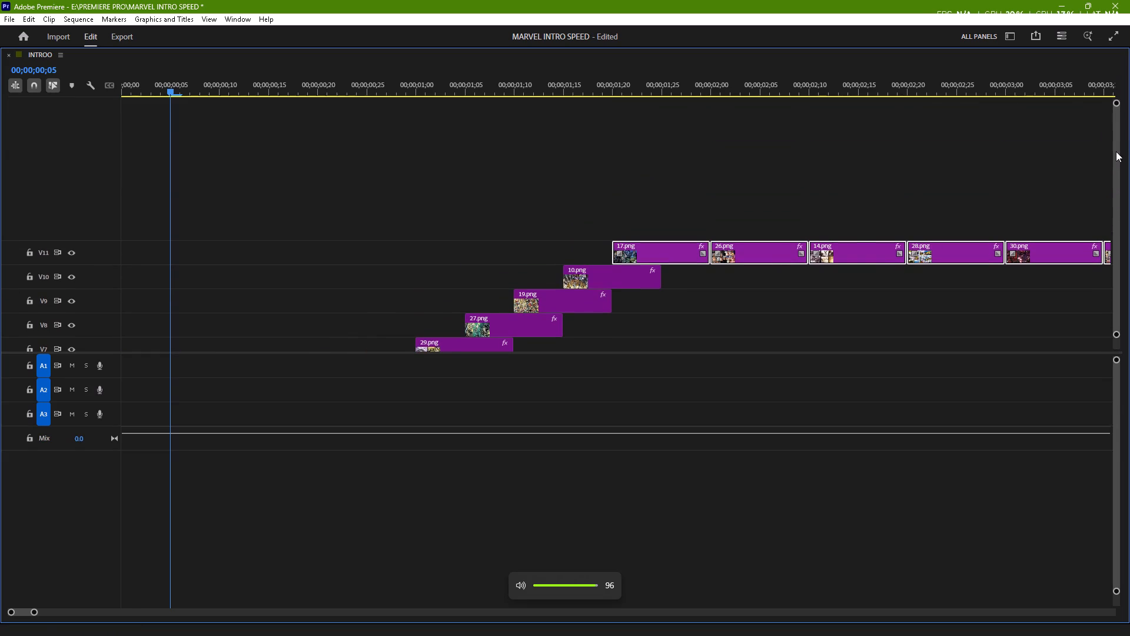
drag(1116, 151, 1116, 150)
click(773, 258)
drag(773, 258, 752, 218)
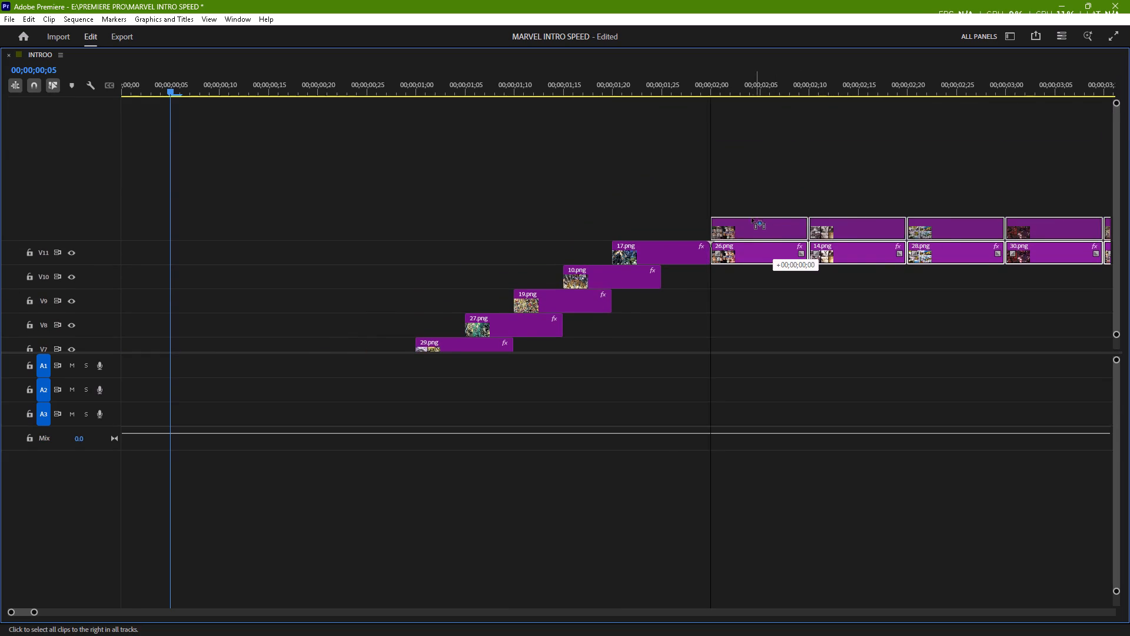
drag(752, 218, 724, 218)
scroll(792, 192, up, 2)
ctrl+scroll(792, 192, down, 1)
ctrl+scroll(792, 192, up, 2)
ctrl+scroll(792, 192, down, 1)
ctrl+scroll(792, 192, up, 2)
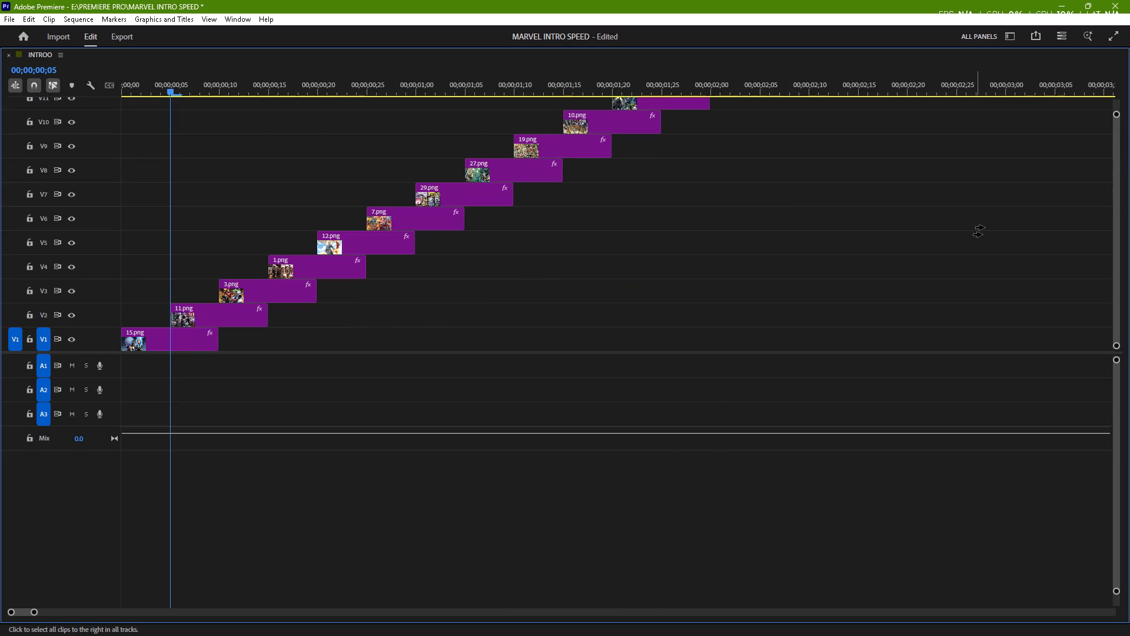
click(1116, 260)
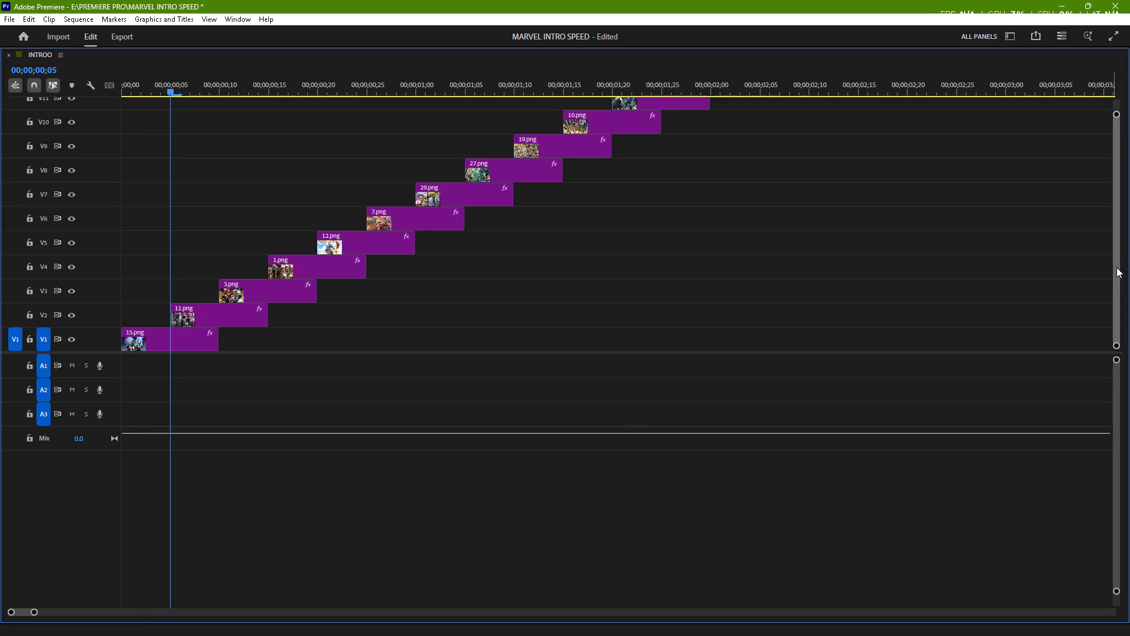
drag(1116, 267, 1115, 242)
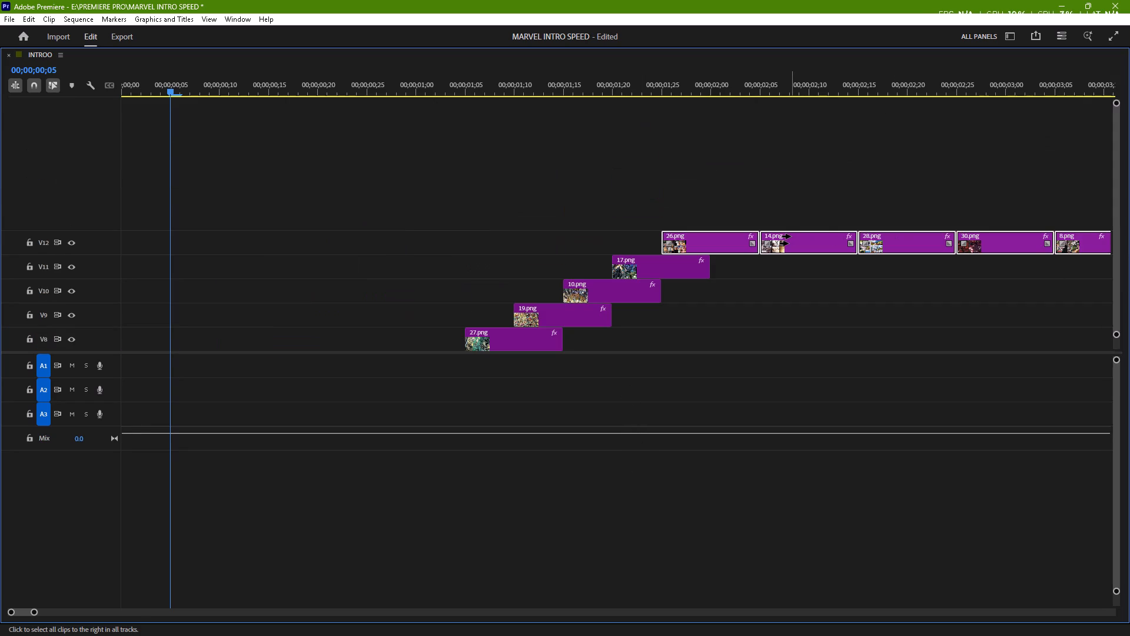
click(790, 236)
drag(790, 236, 745, 200)
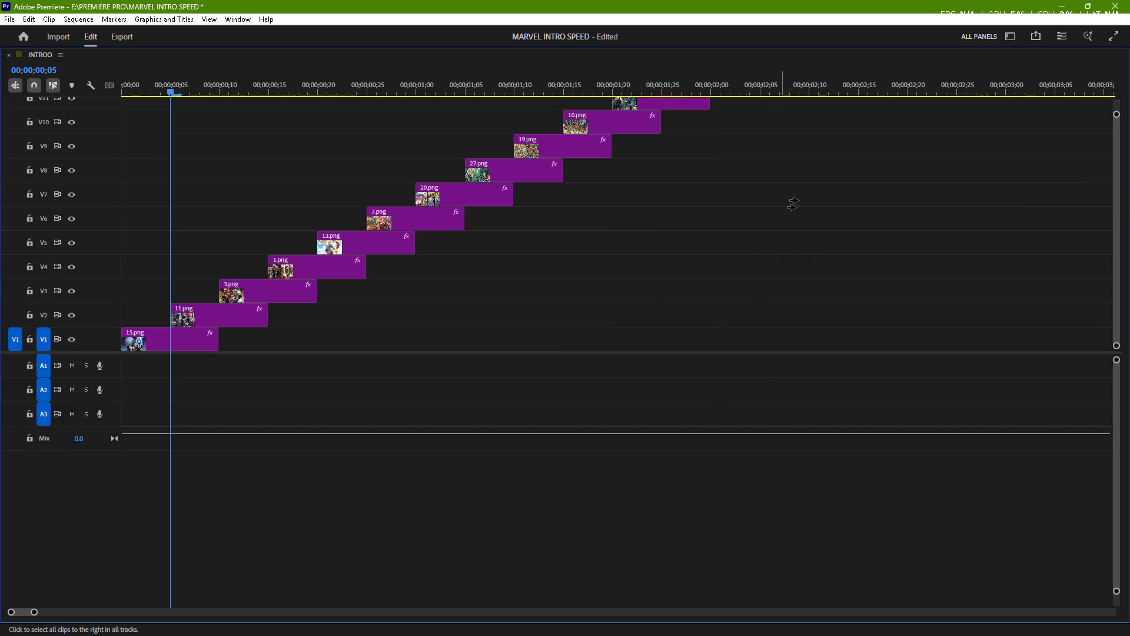
Move the clips from 28.png onward to new track V14 at 00;00;02;05, and those from 30.png onward to V15 at 00;00;02;10.
drag(1116, 200, 1116, 165)
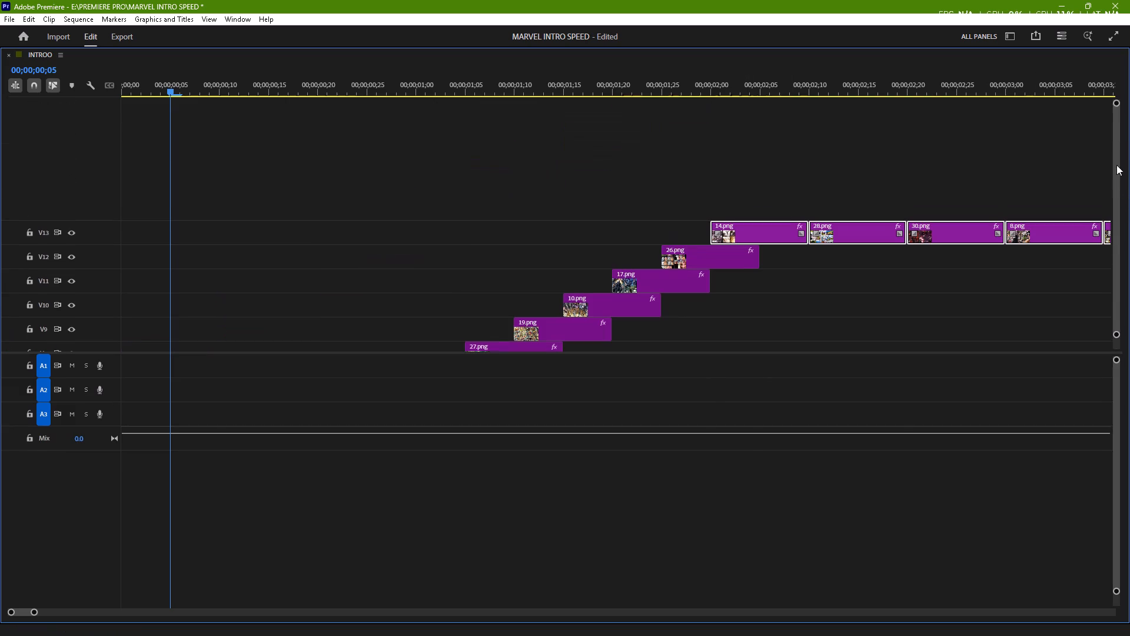
drag(1116, 165, 1119, 139)
click(878, 231)
drag(878, 231, 863, 200)
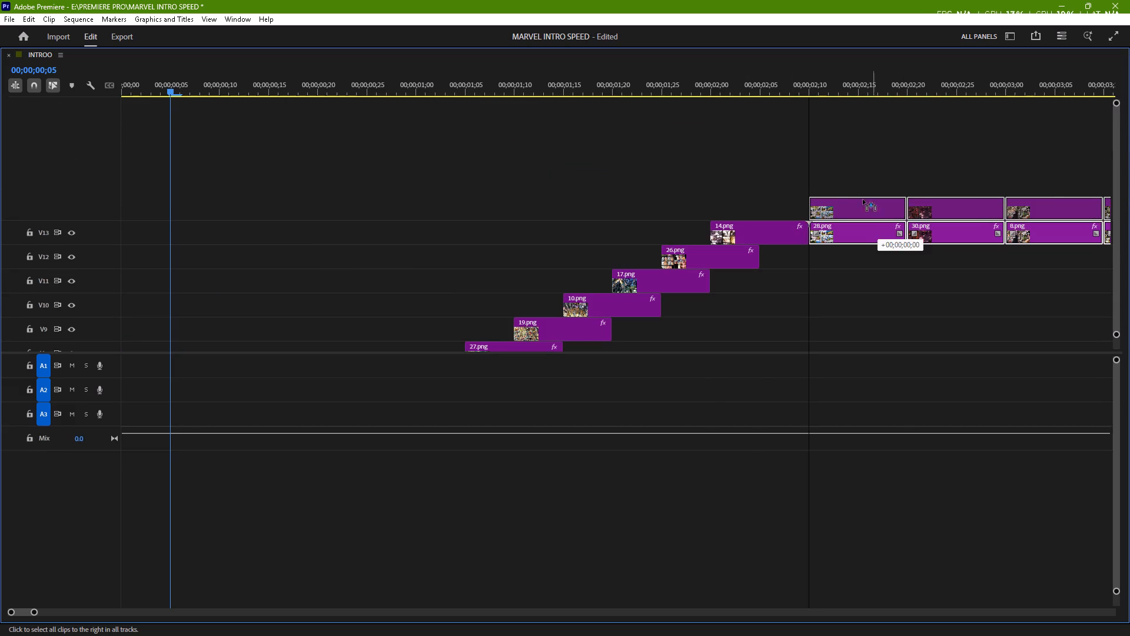
drag(863, 200, 830, 197)
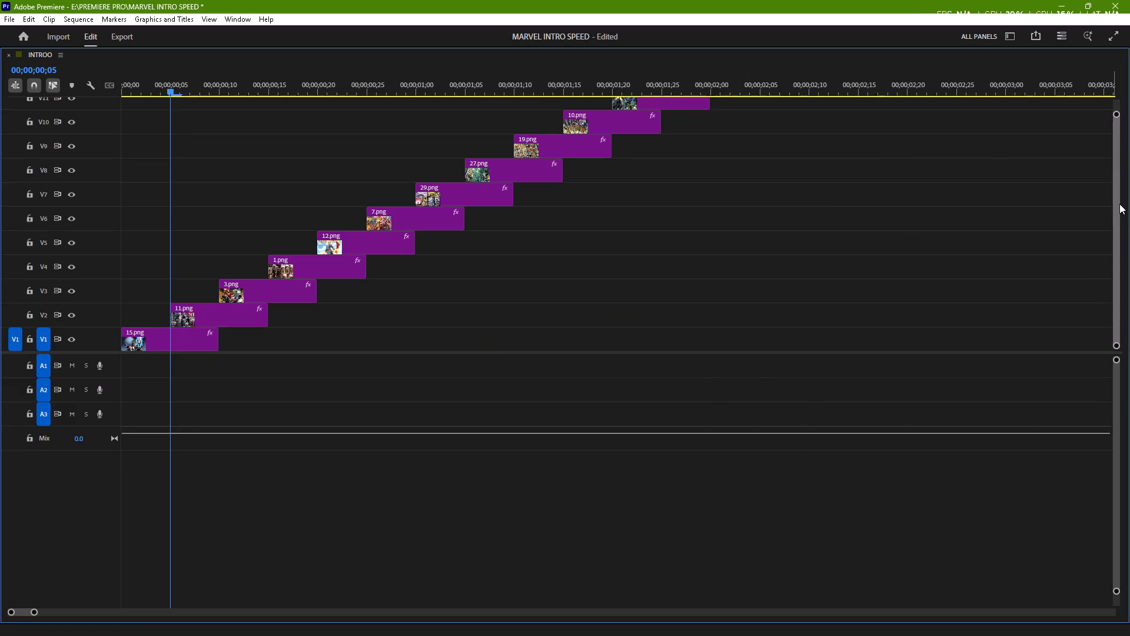
drag(1117, 206, 1120, 154)
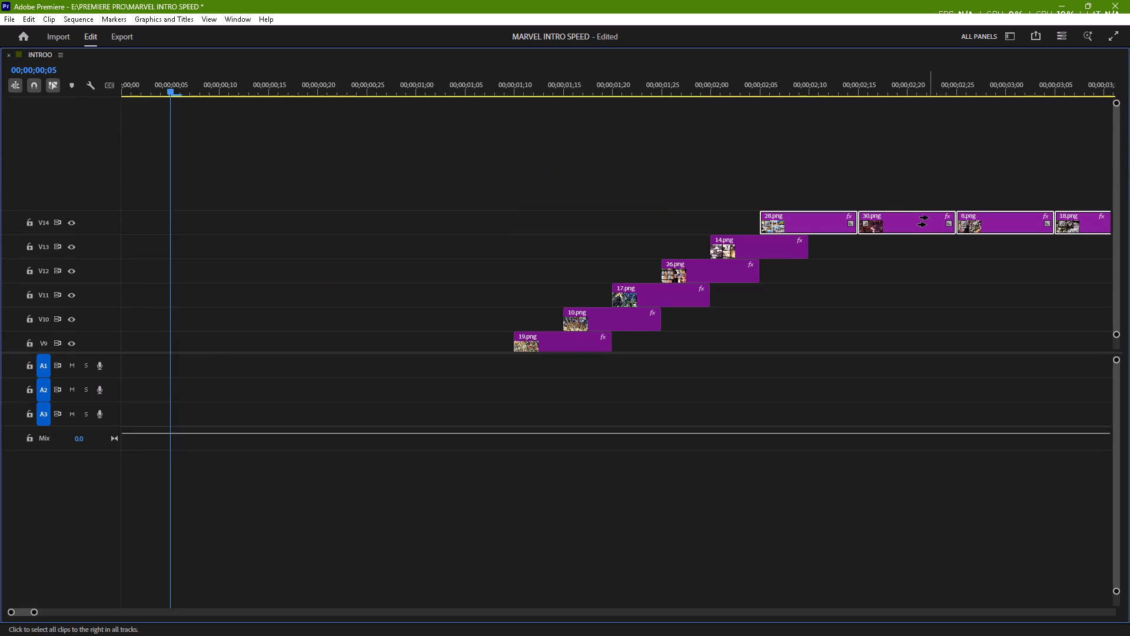
click(927, 218)
drag(927, 218, 888, 190)
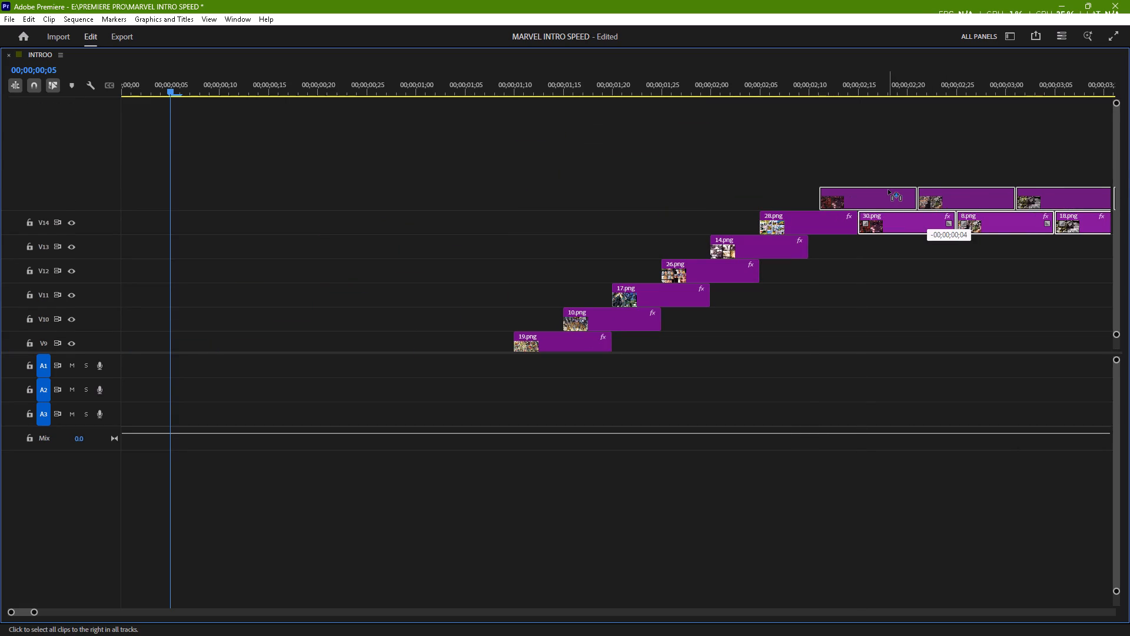
drag(888, 190, 883, 191)
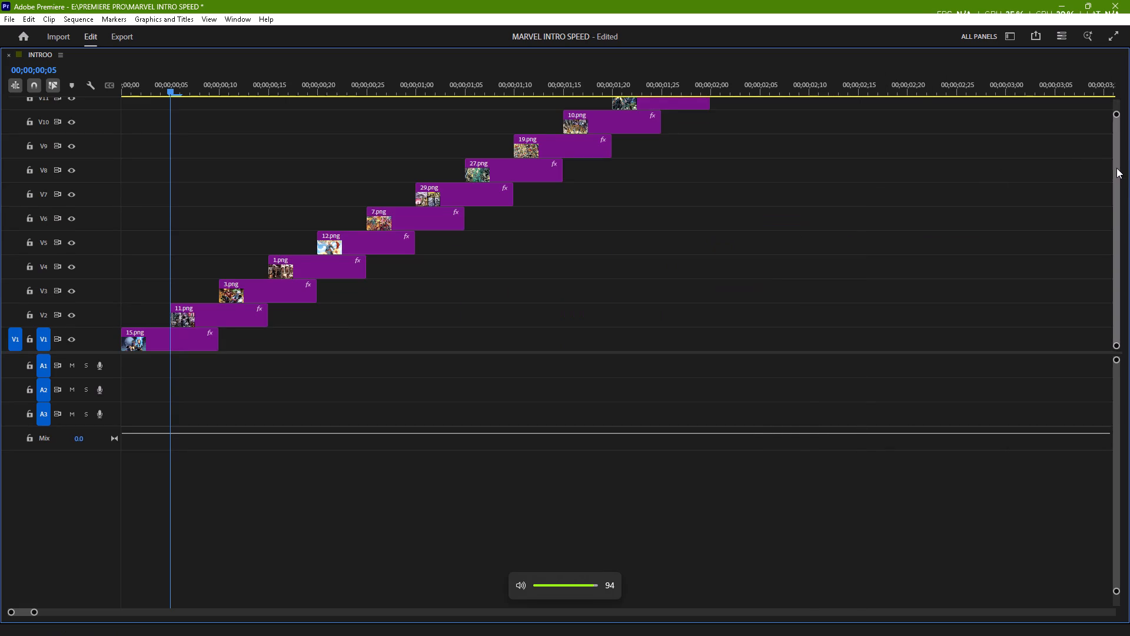
Move the clips from 8.png onward to new track V16 at 00;00;02;15, and those from 18.png onward to V17 at 00;00;02;20.
drag(1116, 168, 1117, 127)
click(968, 208)
drag(968, 208, 924, 187)
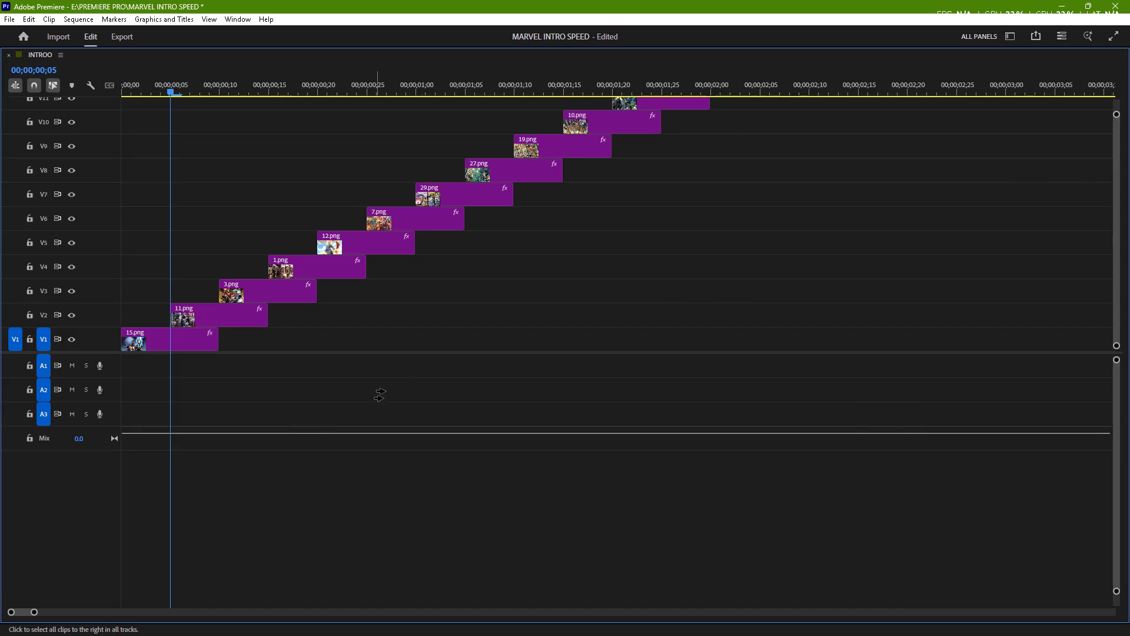
scroll(454, 358, left, 5)
click(454, 358)
scroll(454, 358, right, 1)
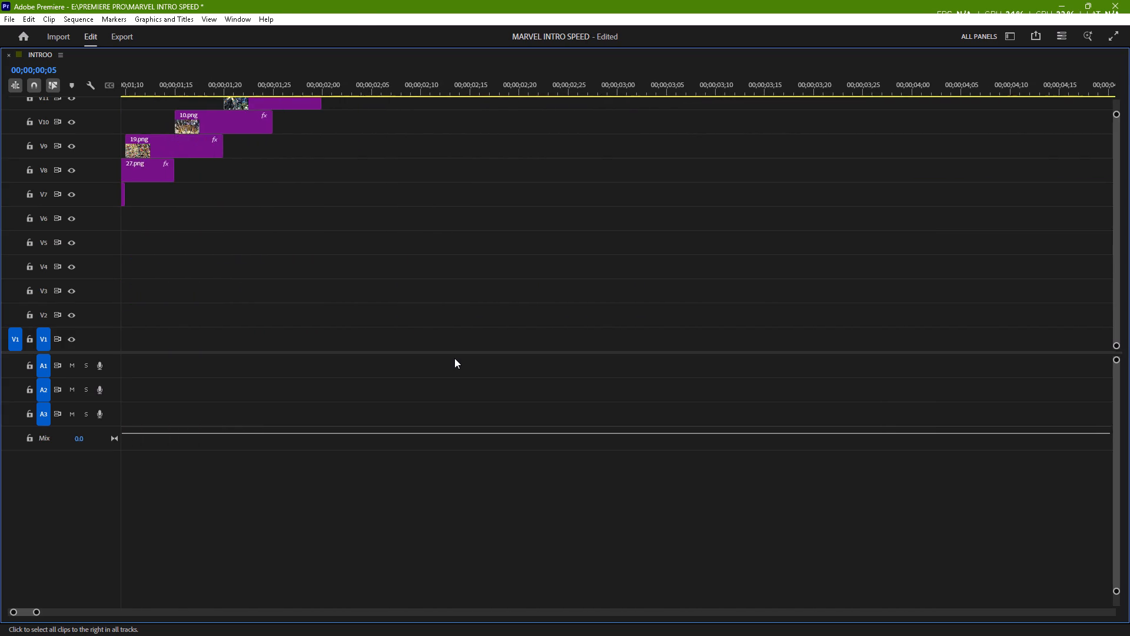
scroll(454, 358, left, 1)
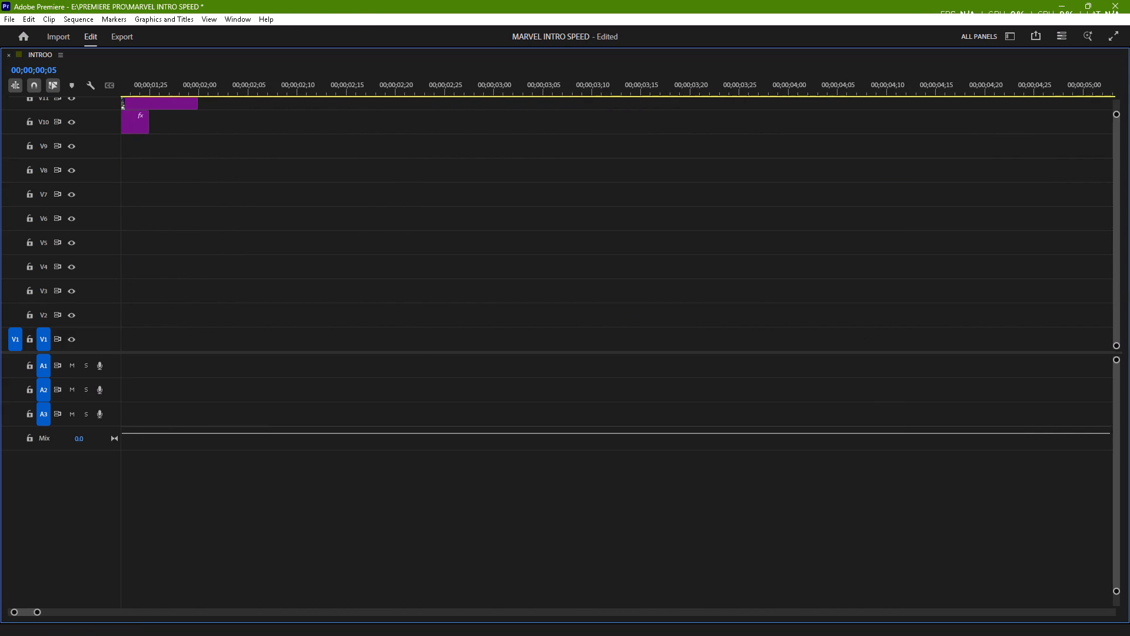
drag(1116, 283, 1119, 250)
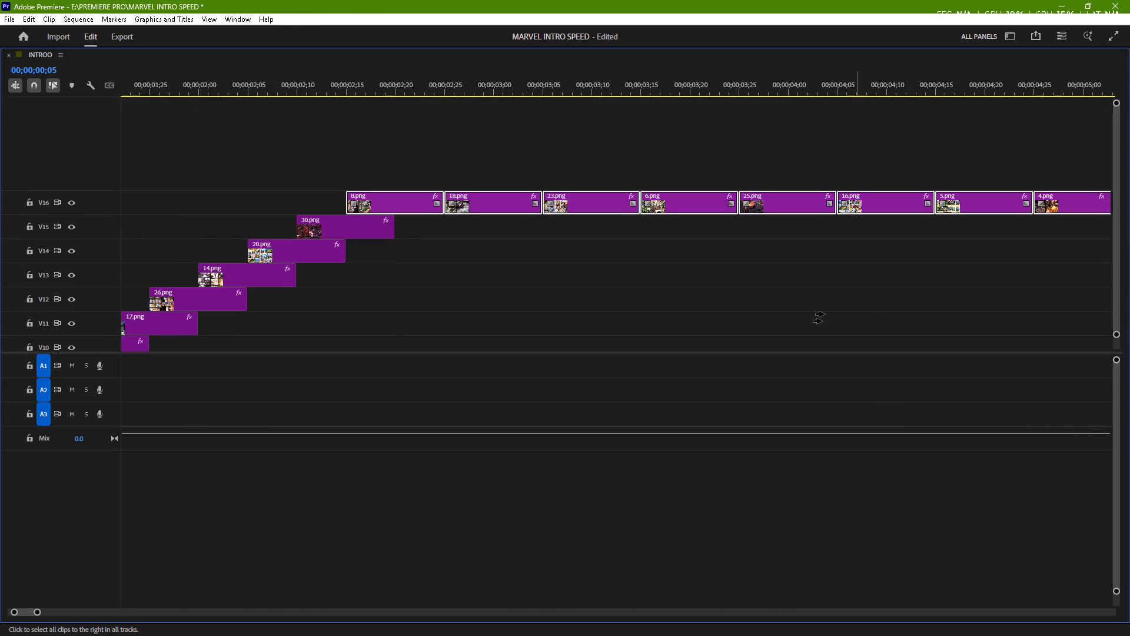
click(502, 206)
drag(502, 206, 467, 176)
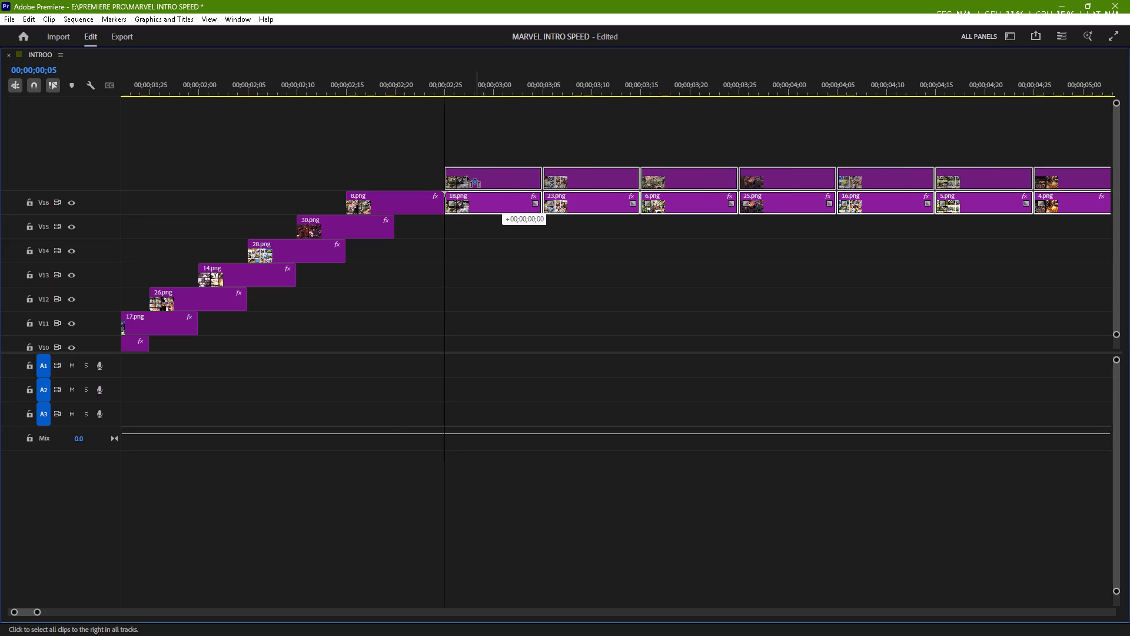
drag(467, 176, 459, 177)
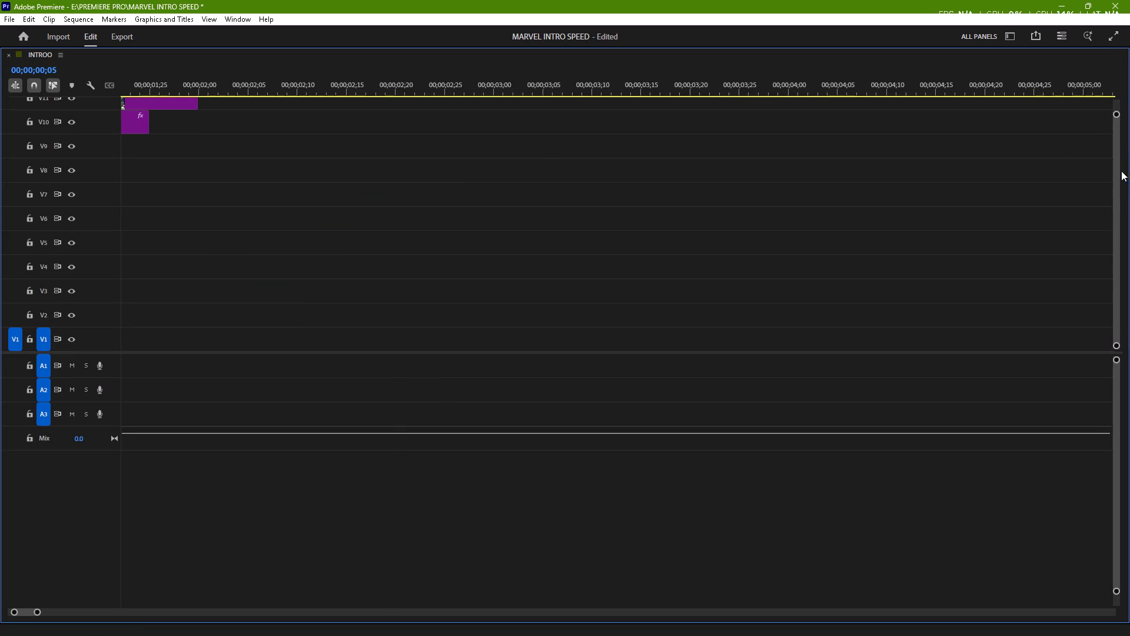
Move the clips from 23.png onward to new track V18 at 00;00;02;25, and those from 6.png onward to V19 at 00;00;03;00.
drag(1118, 175, 1121, 135)
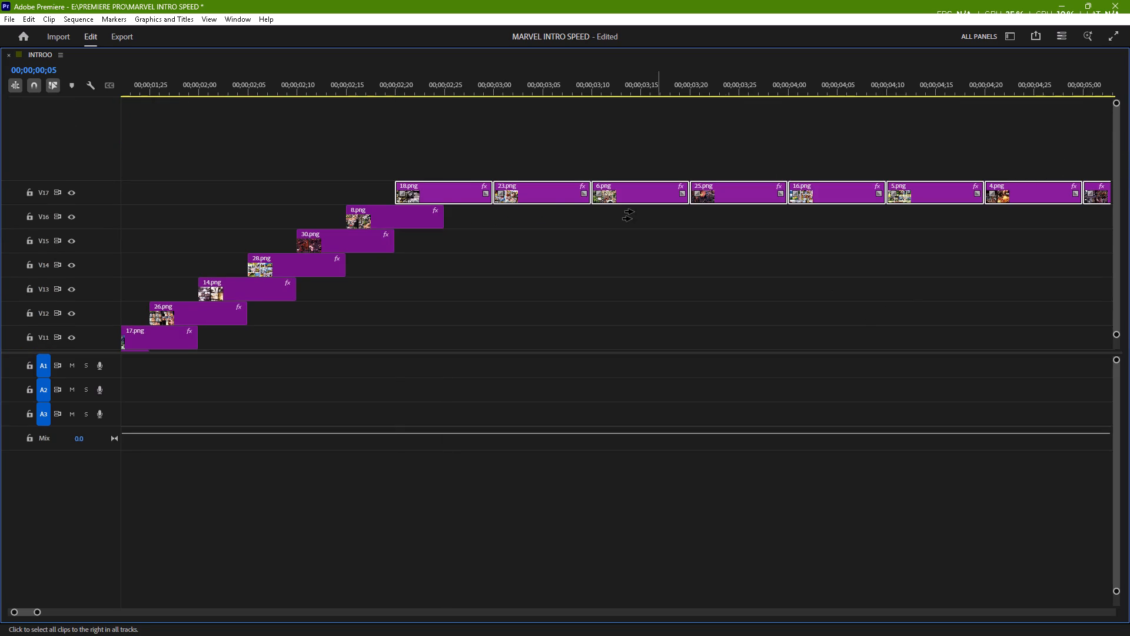
click(570, 197)
drag(570, 197, 533, 159)
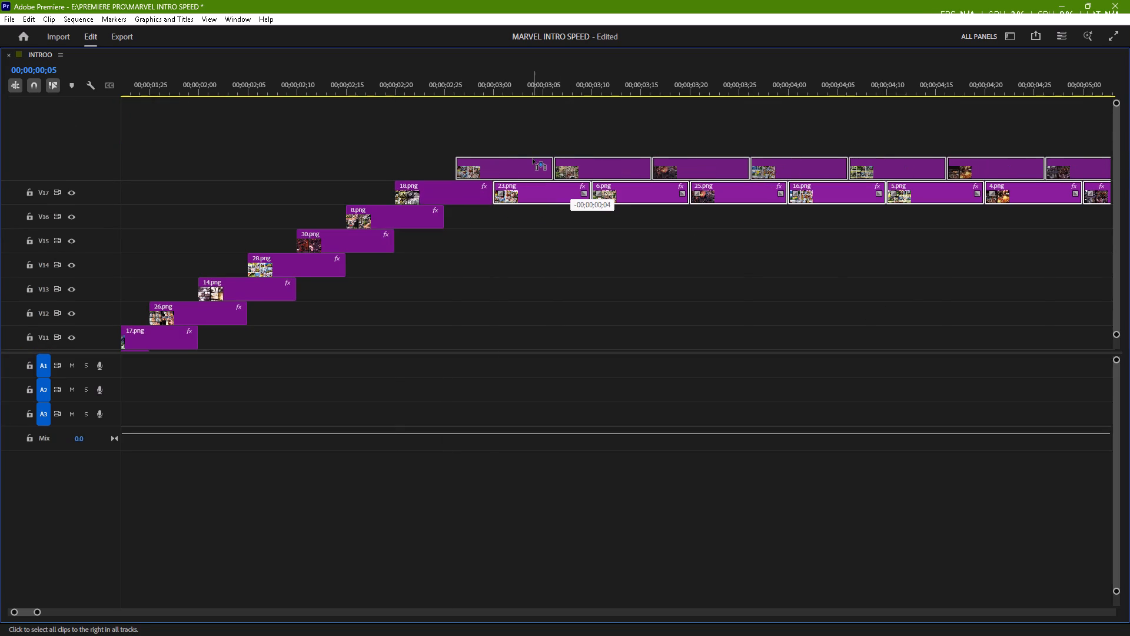
drag(533, 159, 526, 160)
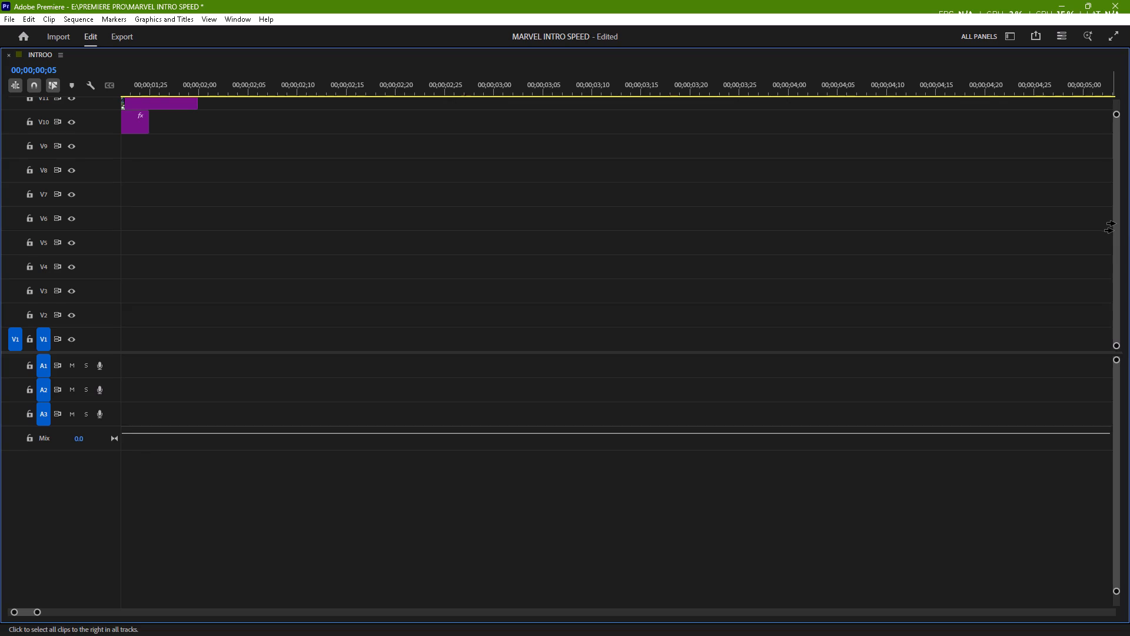
drag(1116, 223, 1115, 187)
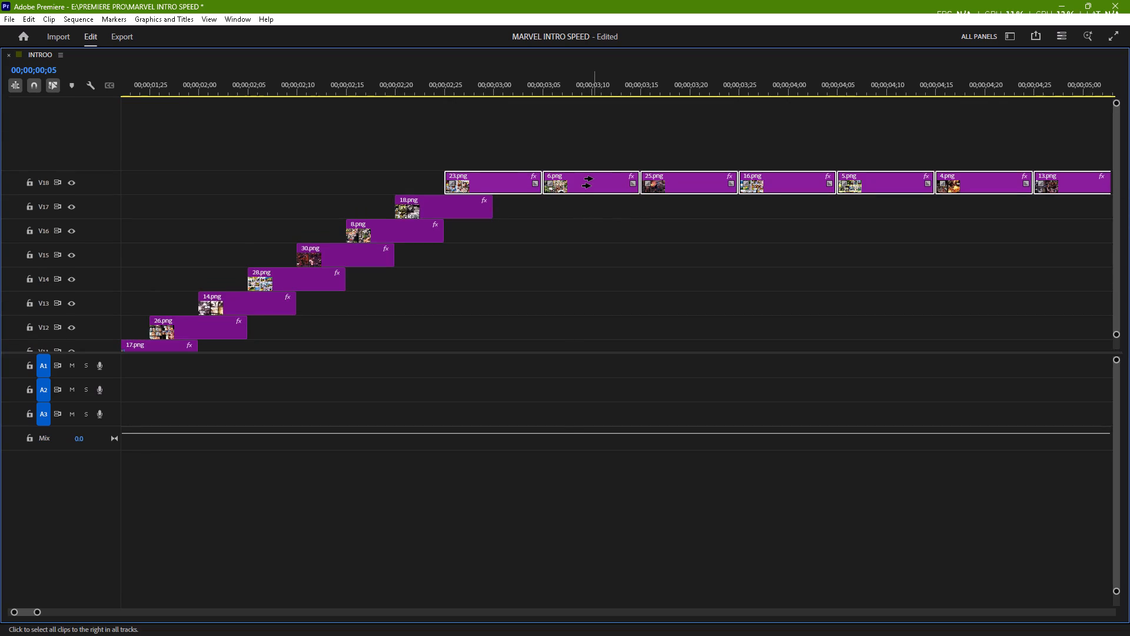
click(593, 178)
drag(593, 178, 529, 140)
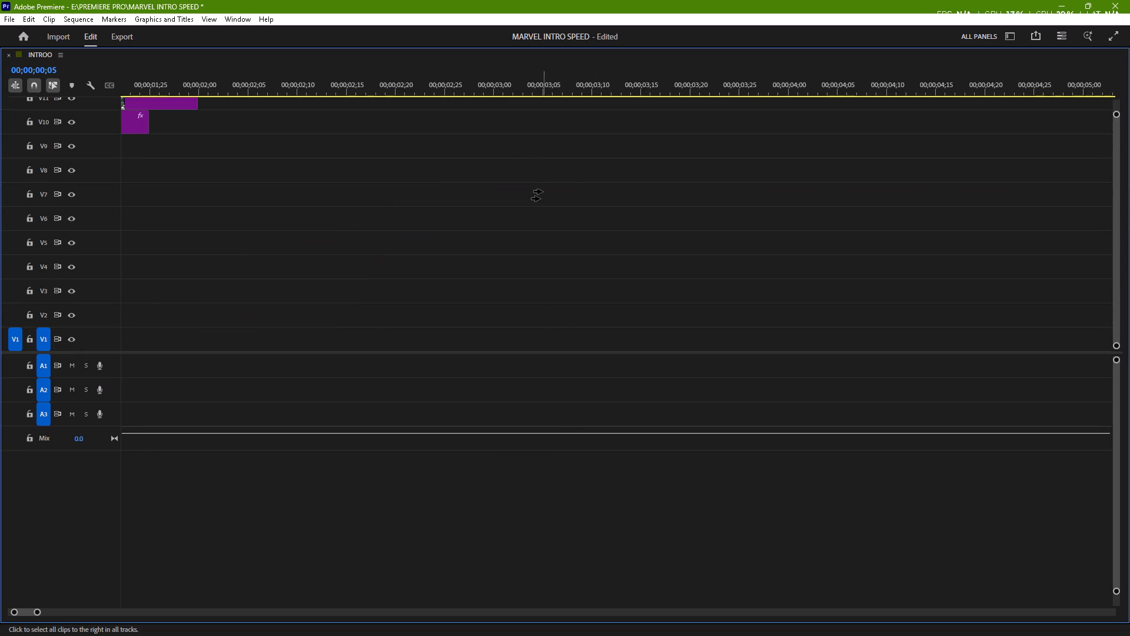
drag(1118, 244, 1118, 197)
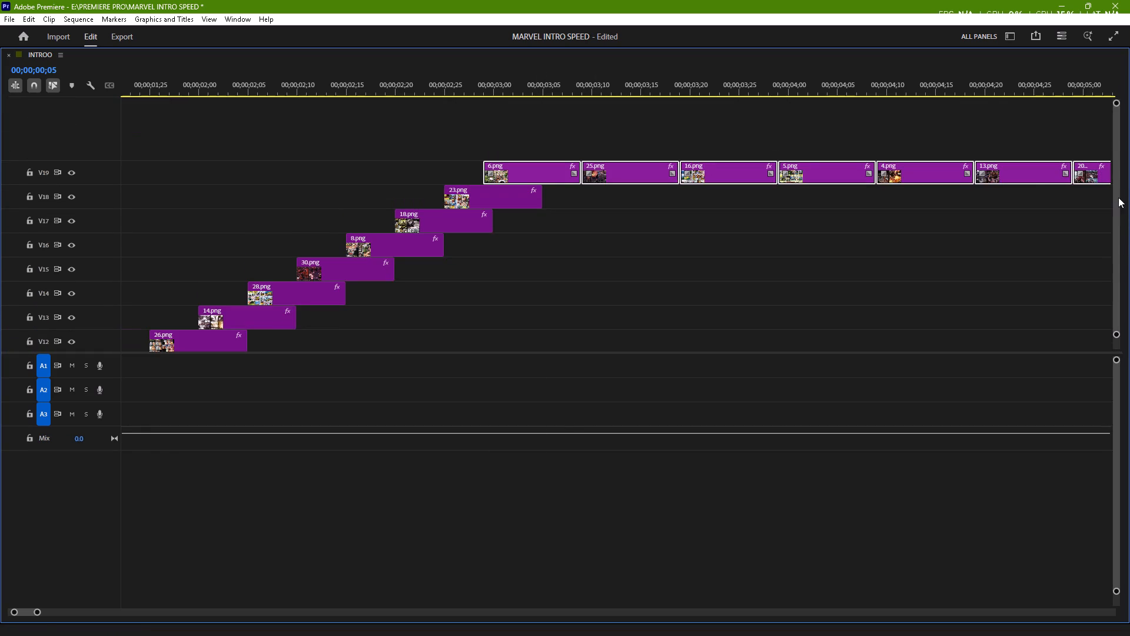
drag(1118, 197, 1118, 193)
drag(566, 176, 574, 176)
Move the clips from 25.png onward to new track V20 at 00;00;03;05, and those from 16.png onward to V21 at 00;00;03;10.
click(628, 170)
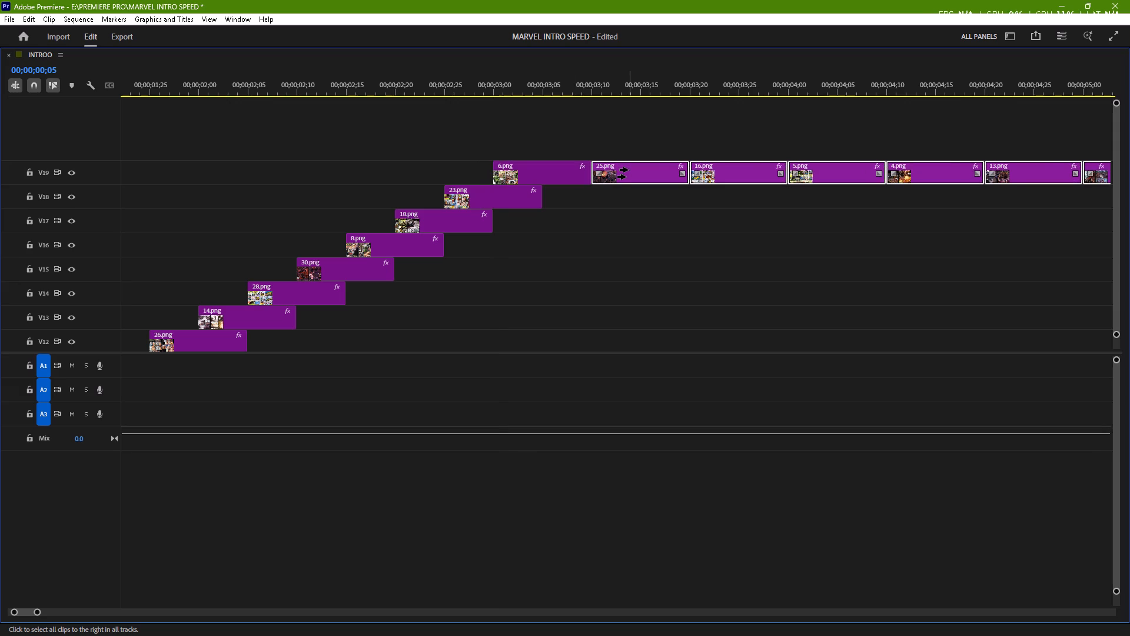
drag(628, 170, 584, 137)
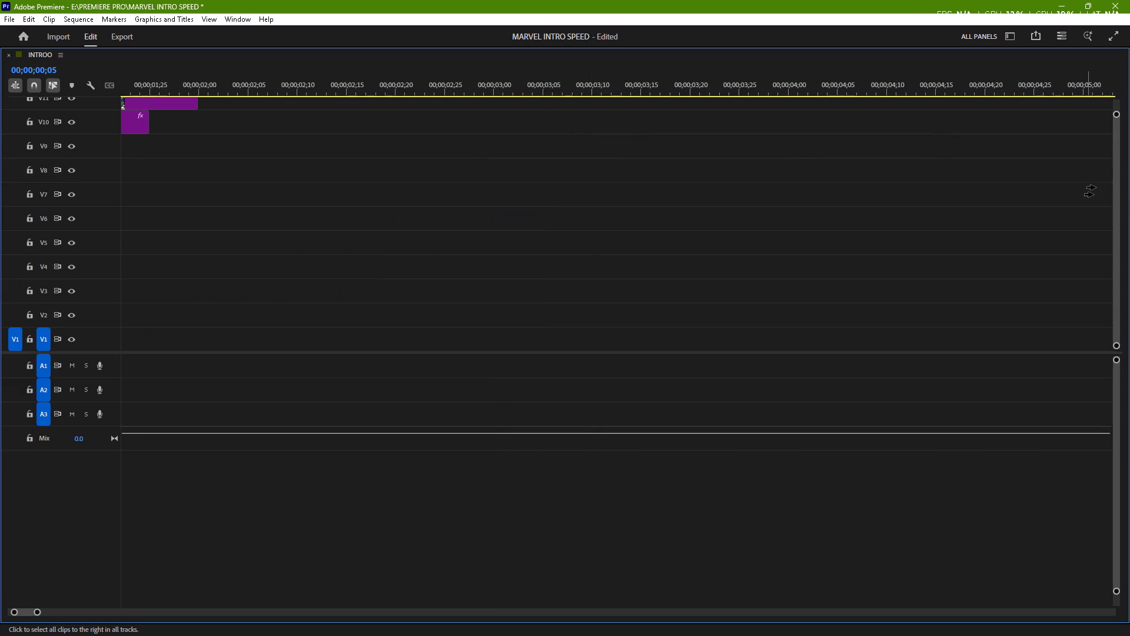
drag(1115, 203, 1108, 145)
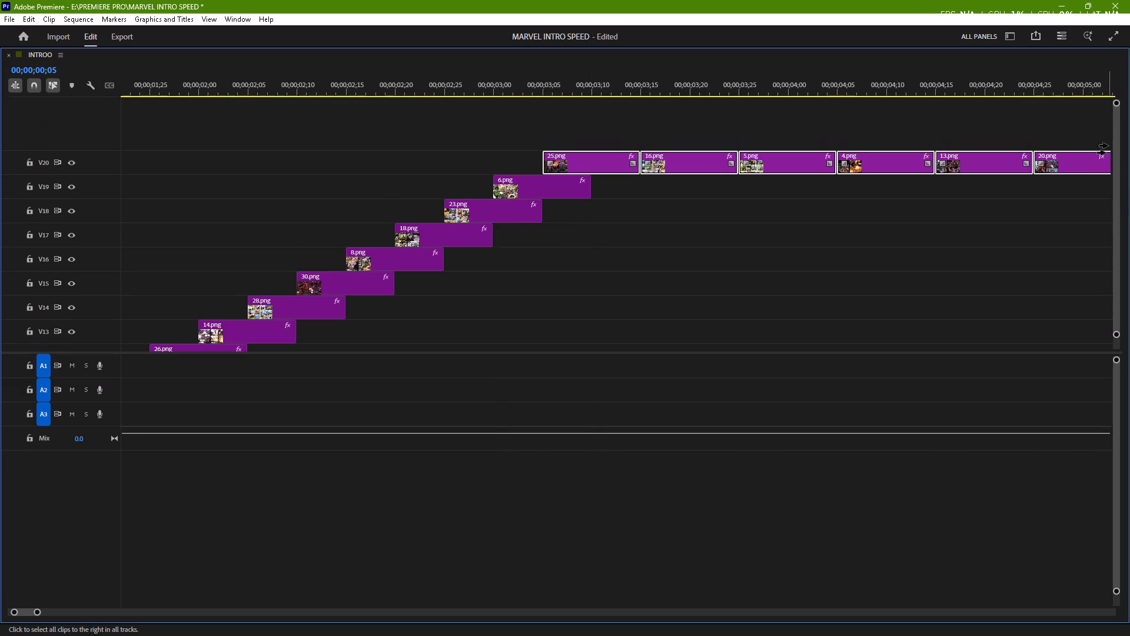
scroll(897, 256, left, 1)
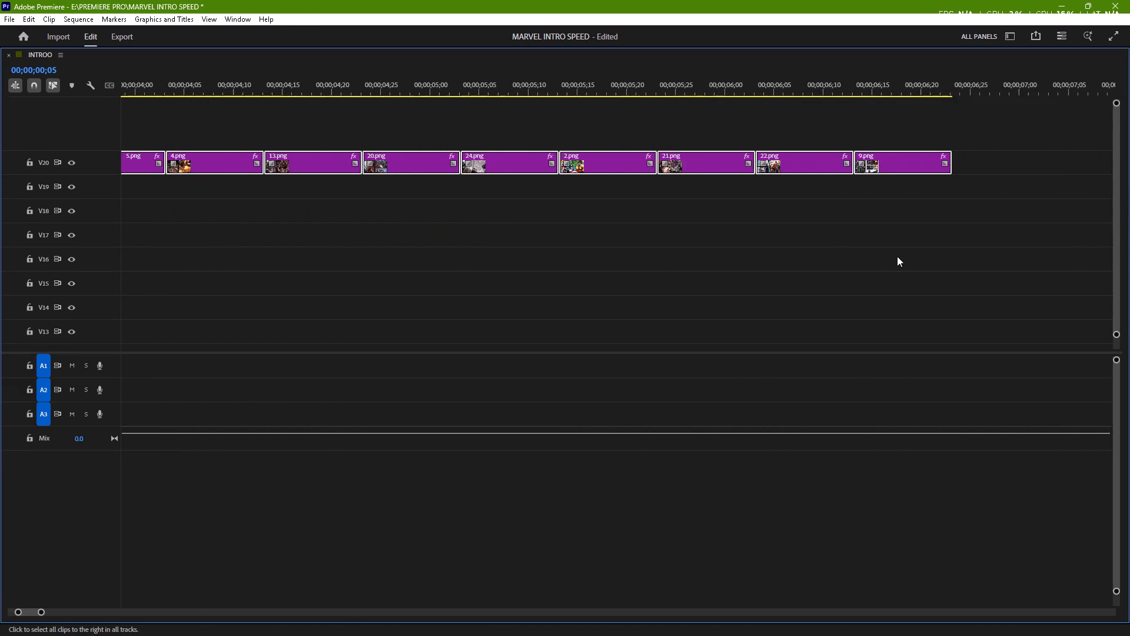
scroll(897, 256, left, 1)
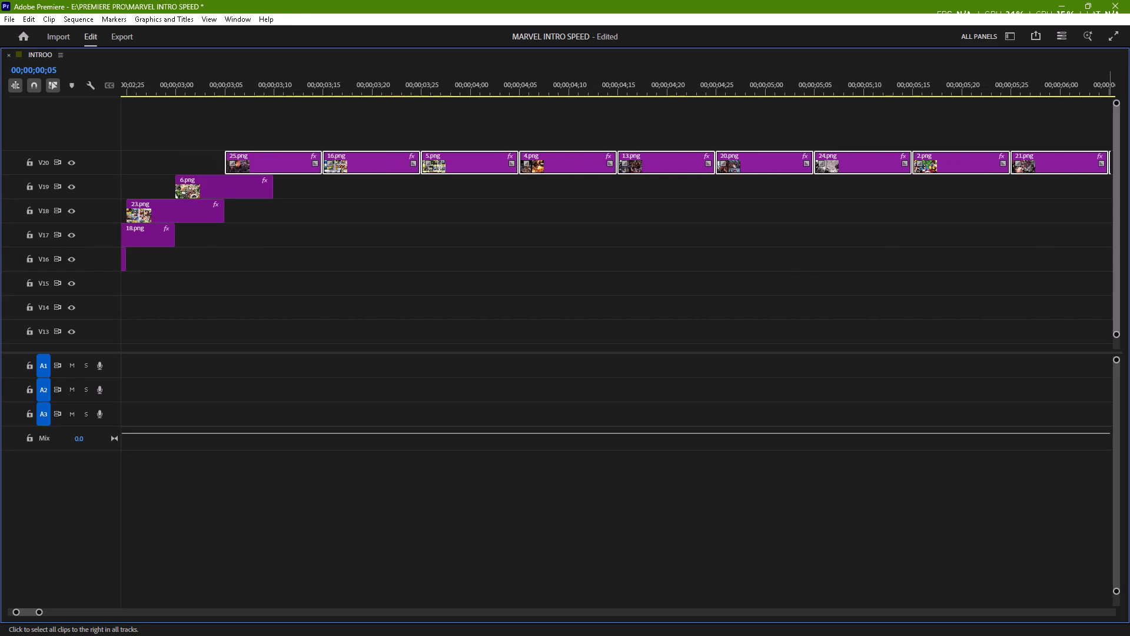
click(381, 161)
drag(381, 161, 337, 128)
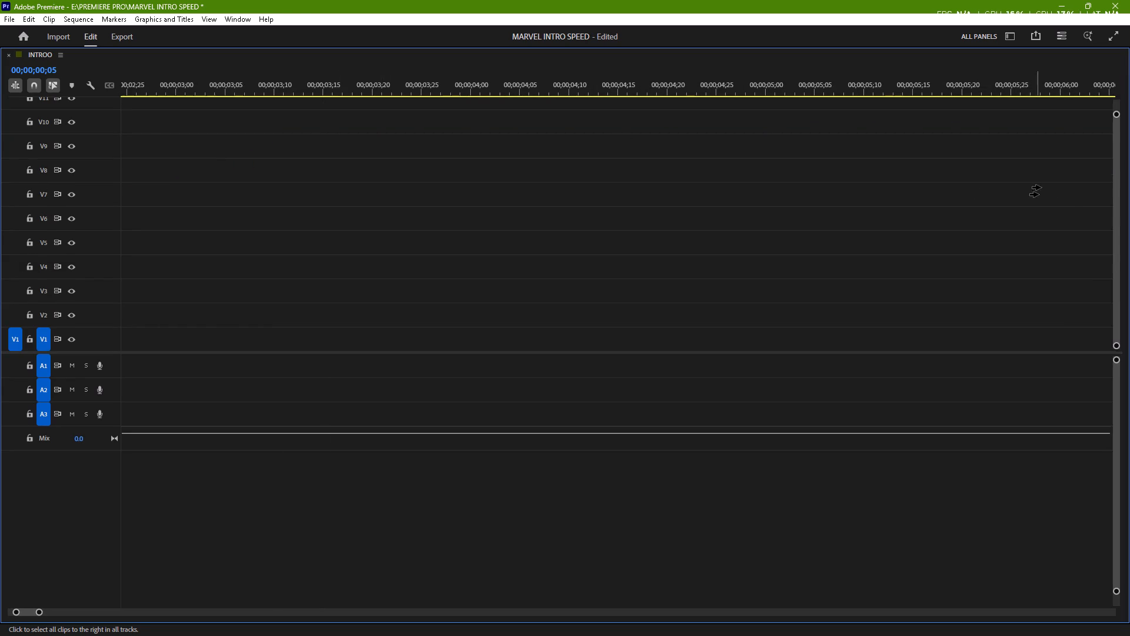
Move all clips from 5.png onward to new track V22, starting at 00;00;03;15 for a five-frame overlap with 16.png.
drag(1117, 196, 1113, 151)
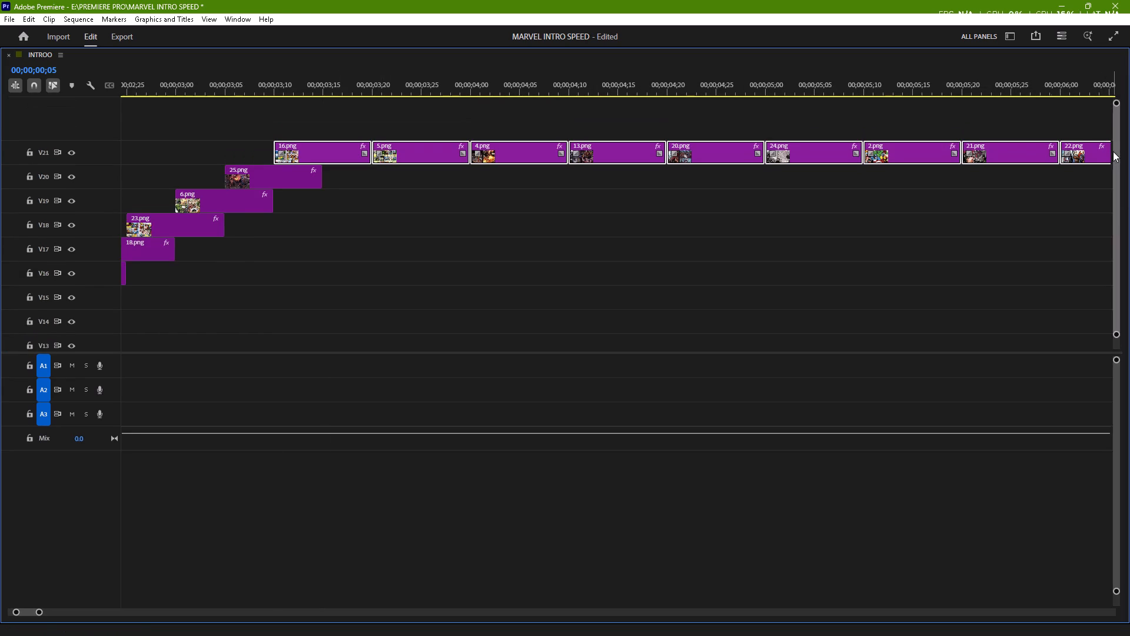
click(439, 147)
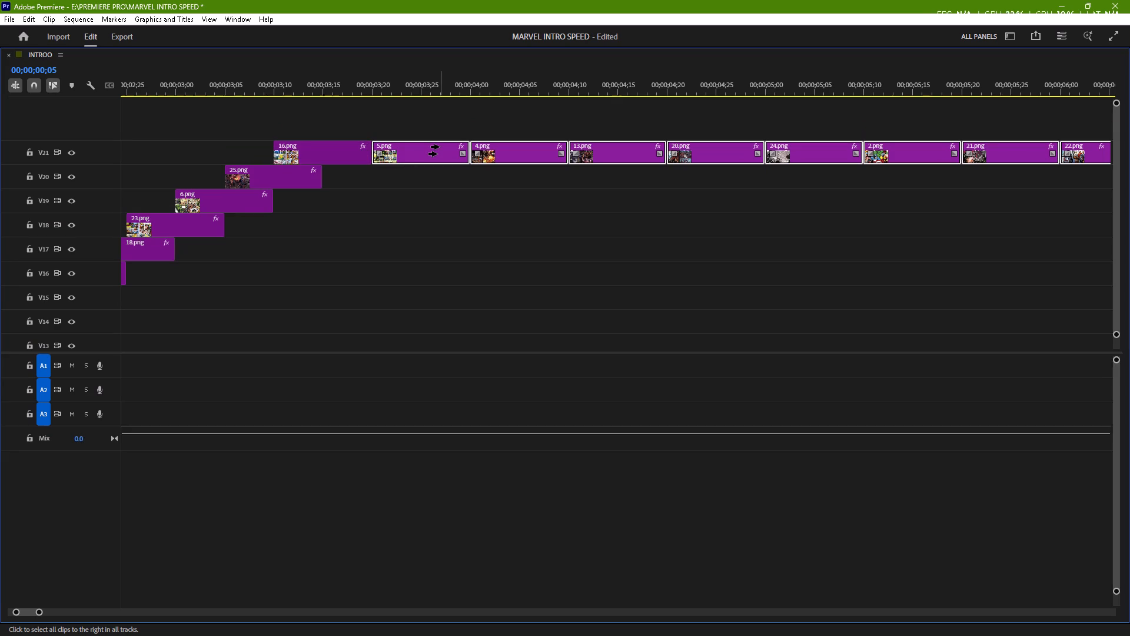
click(439, 147)
drag(439, 147, 391, 117)
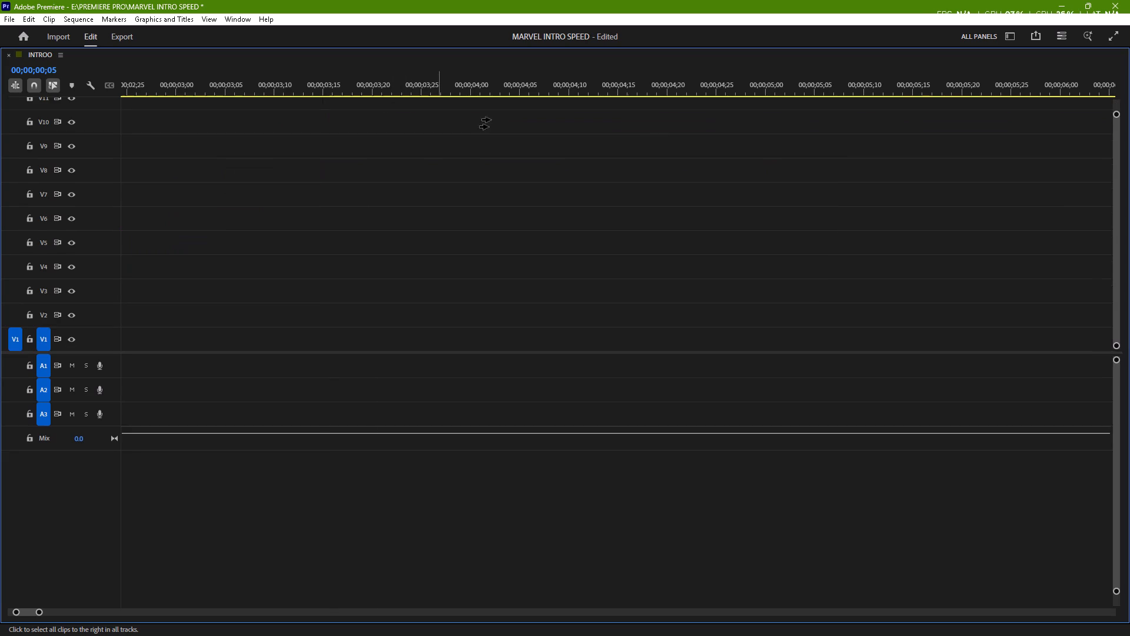
Move the clips from 4.png onward to new track V23 at 00;00;03;20, and those from 13.png onward to V24 at 00;00;03;25.
drag(1118, 208, 1118, 198)
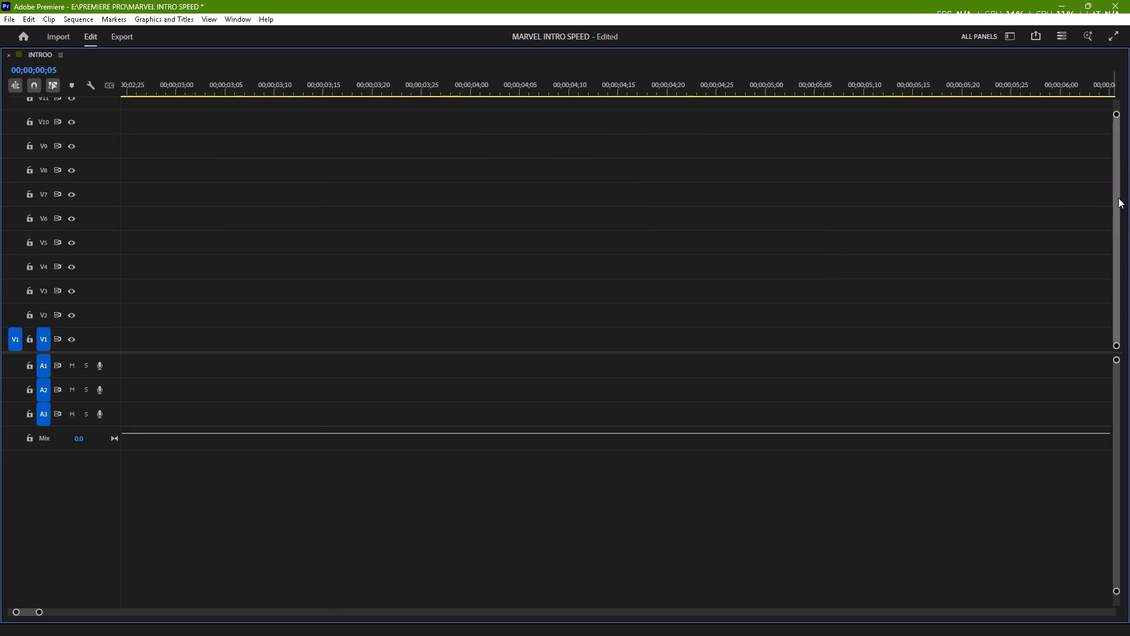
drag(1118, 198, 1119, 158)
click(488, 137)
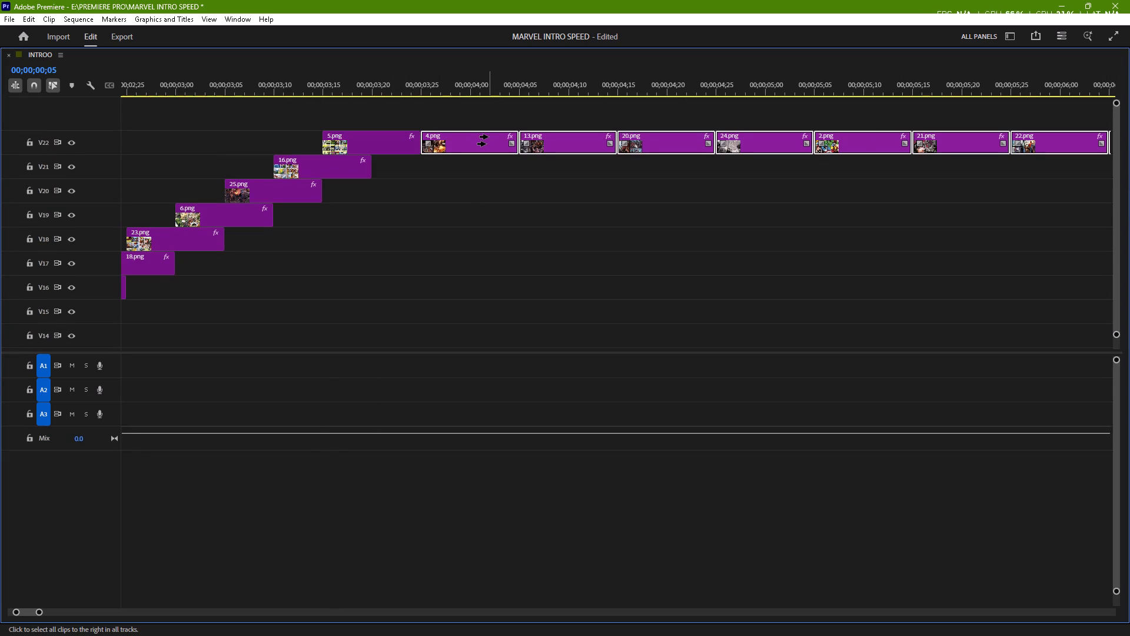
drag(488, 137, 440, 115)
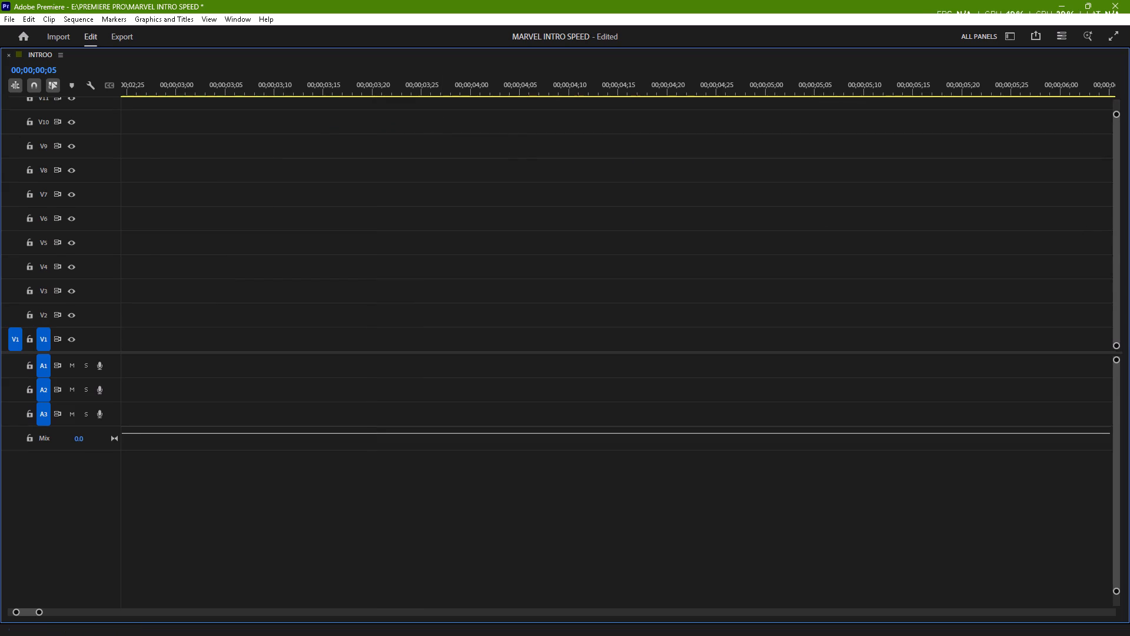
drag(1116, 244, 1116, 222)
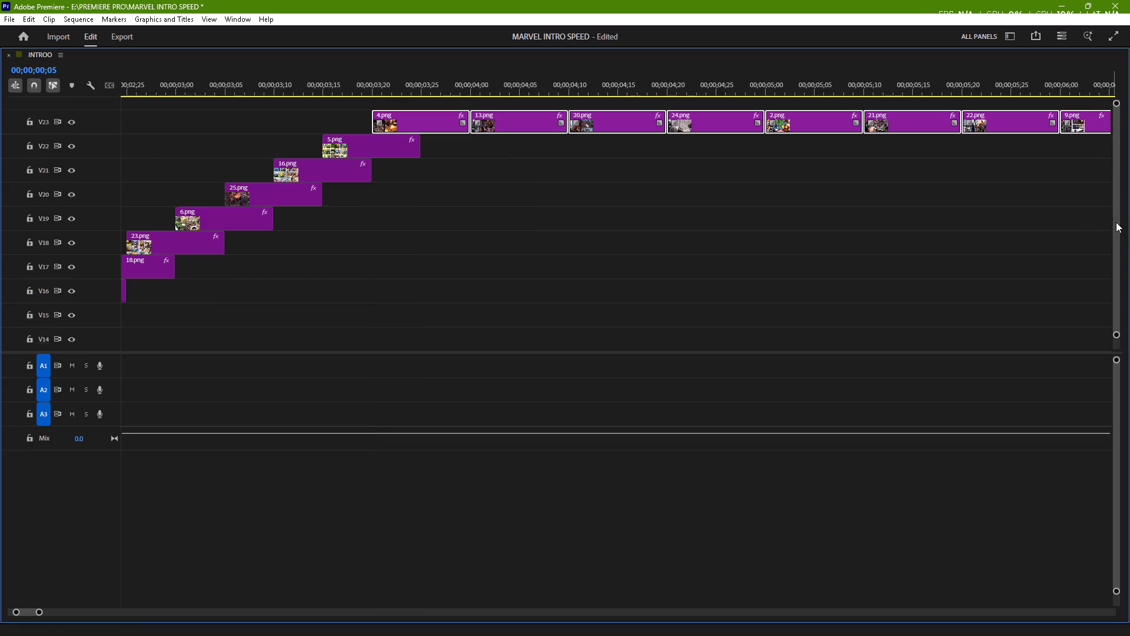
drag(1116, 222, 1116, 199)
click(507, 135)
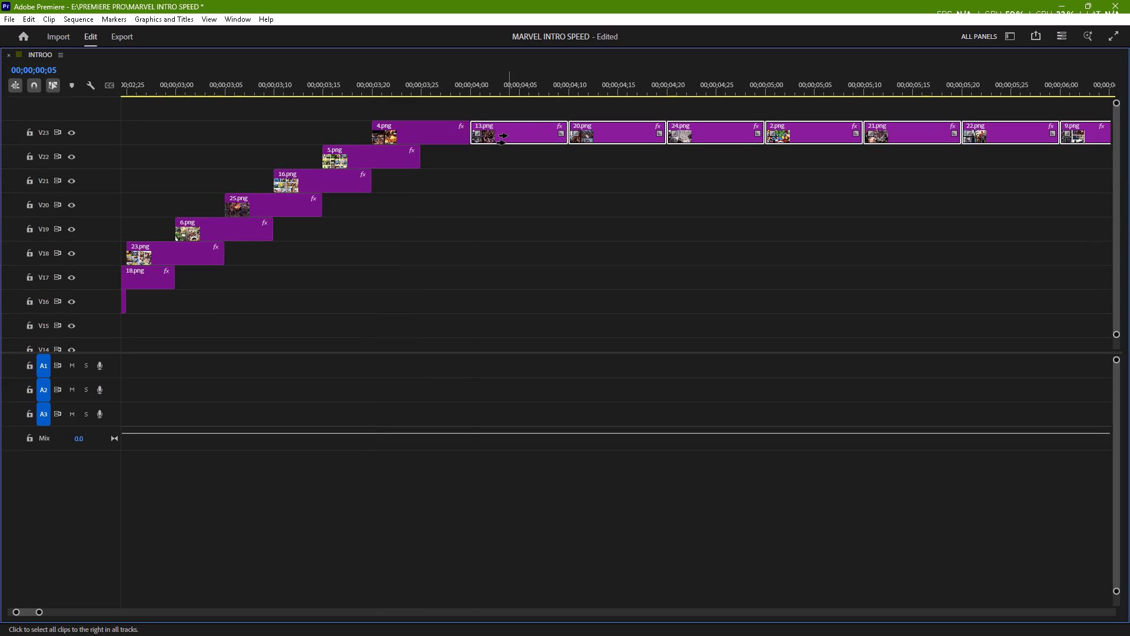
drag(507, 135, 461, 118)
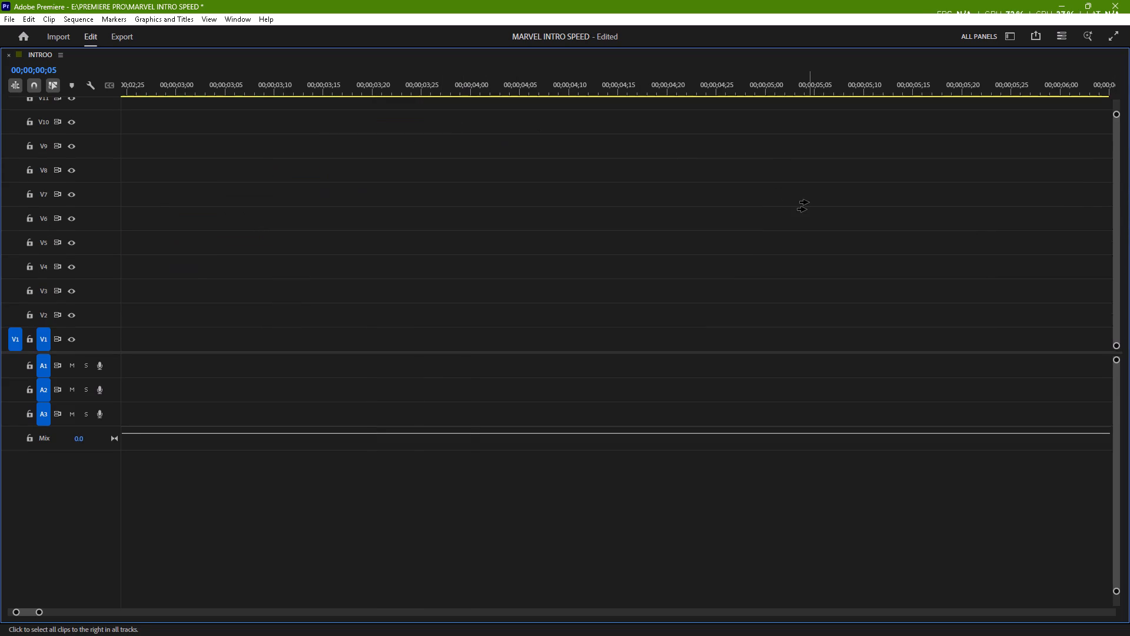
Move the clips from 20.png onward to new track V25 at 00;00;04;00, and those from 24.png onward to V26 at 00;00;04;05.
scroll(808, 202, up, 6)
scroll(808, 202, left, 5)
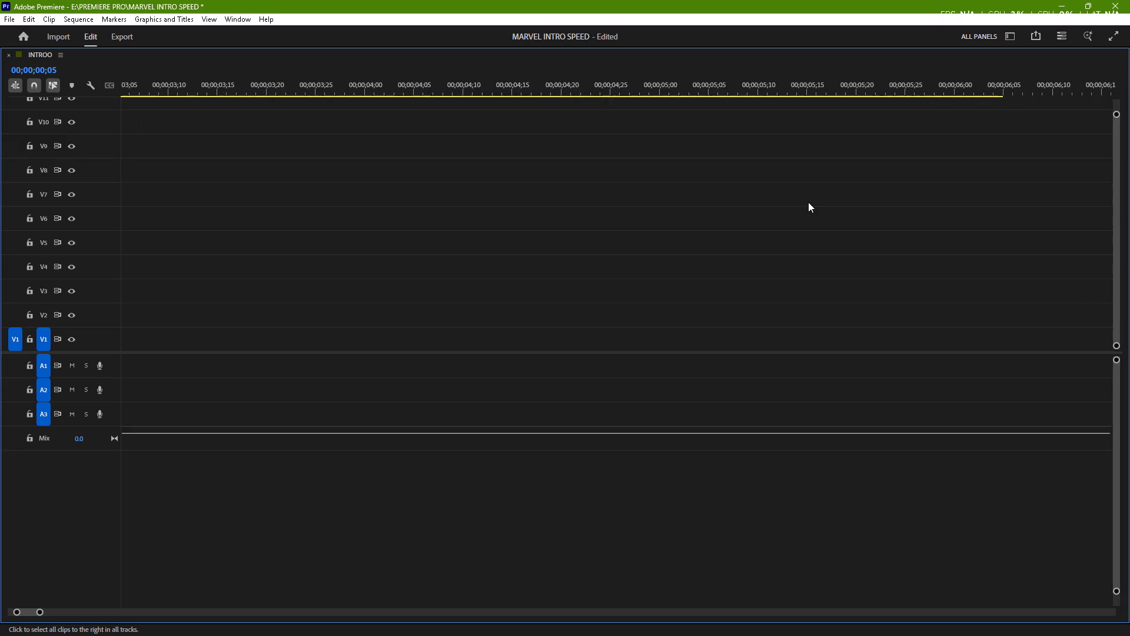
scroll(808, 202, right, 1)
drag(1117, 177, 1115, 128)
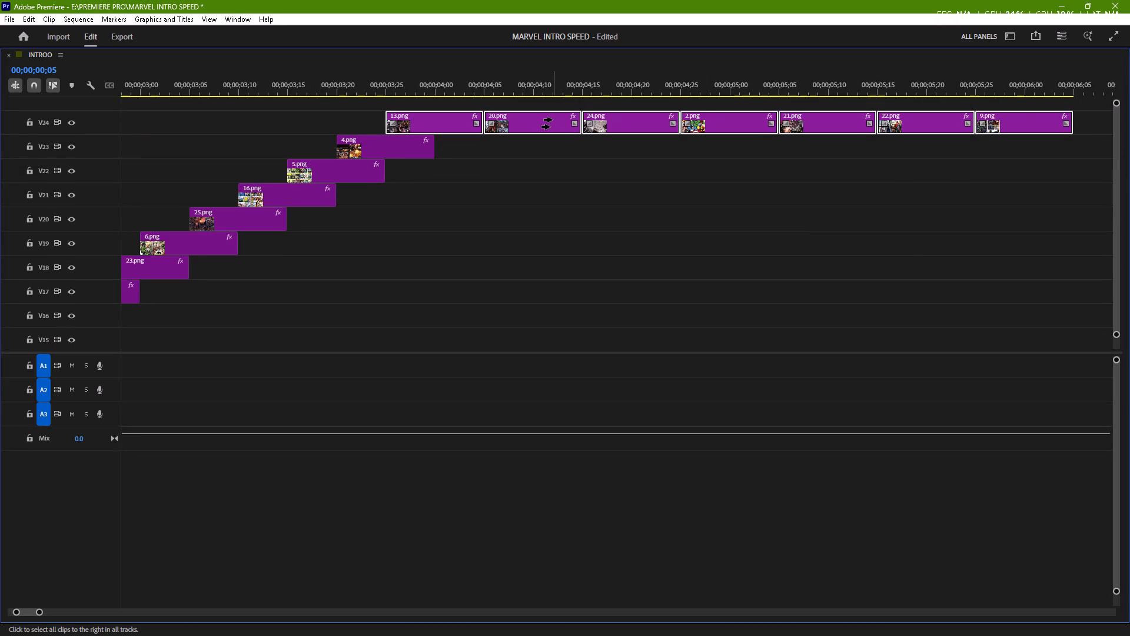
click(552, 120)
drag(552, 120, 503, 103)
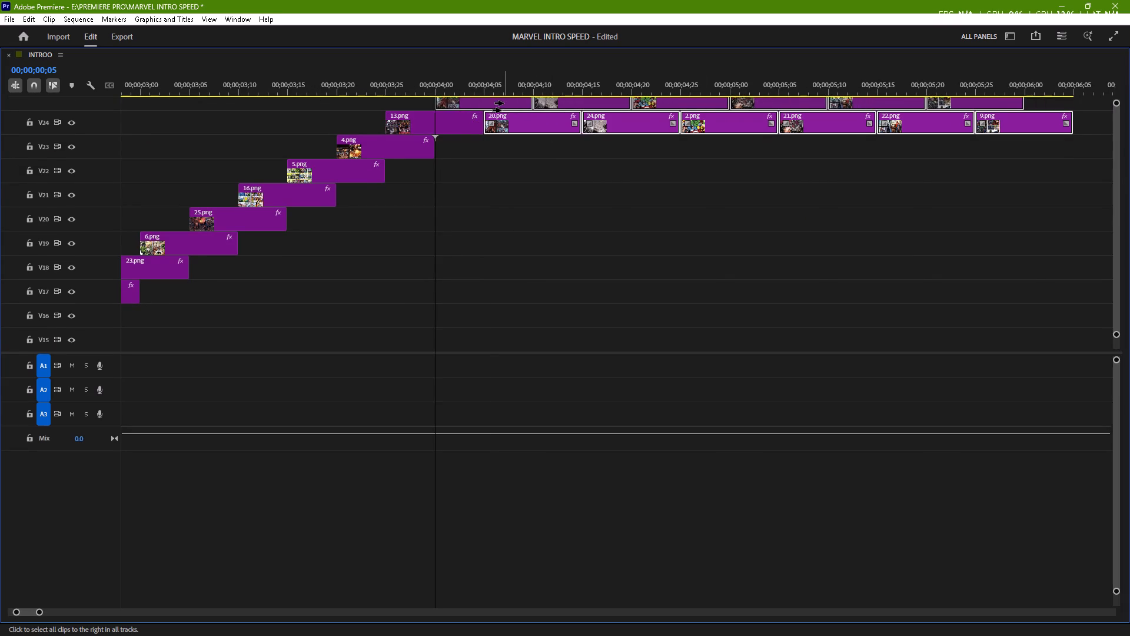
drag(1119, 167, 1116, 138)
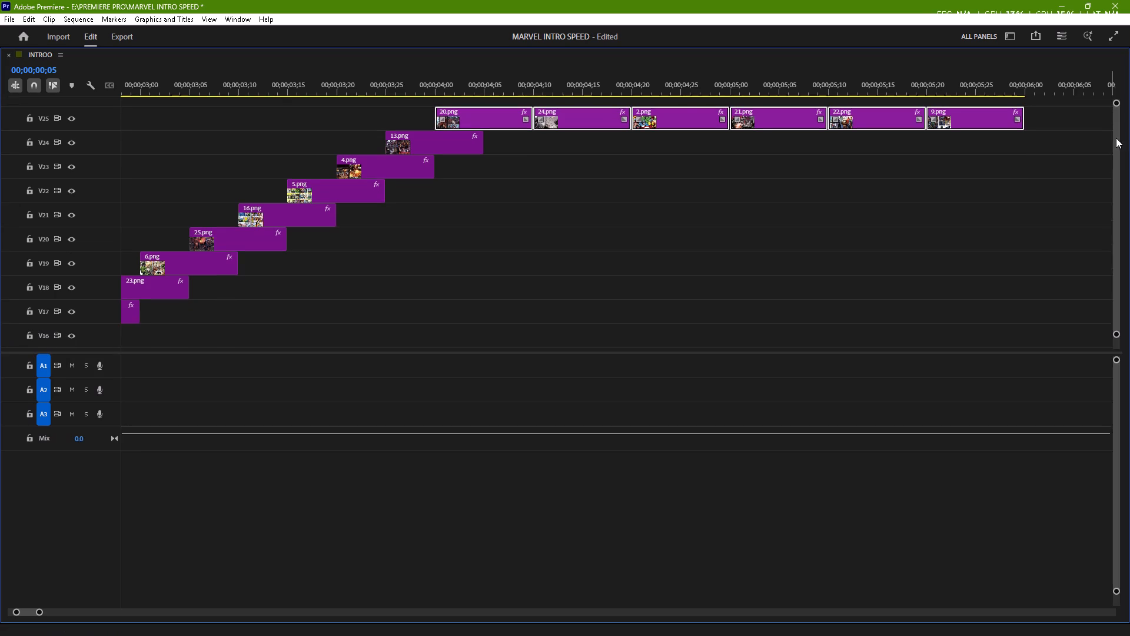
drag(1116, 138, 1114, 127)
click(600, 129)
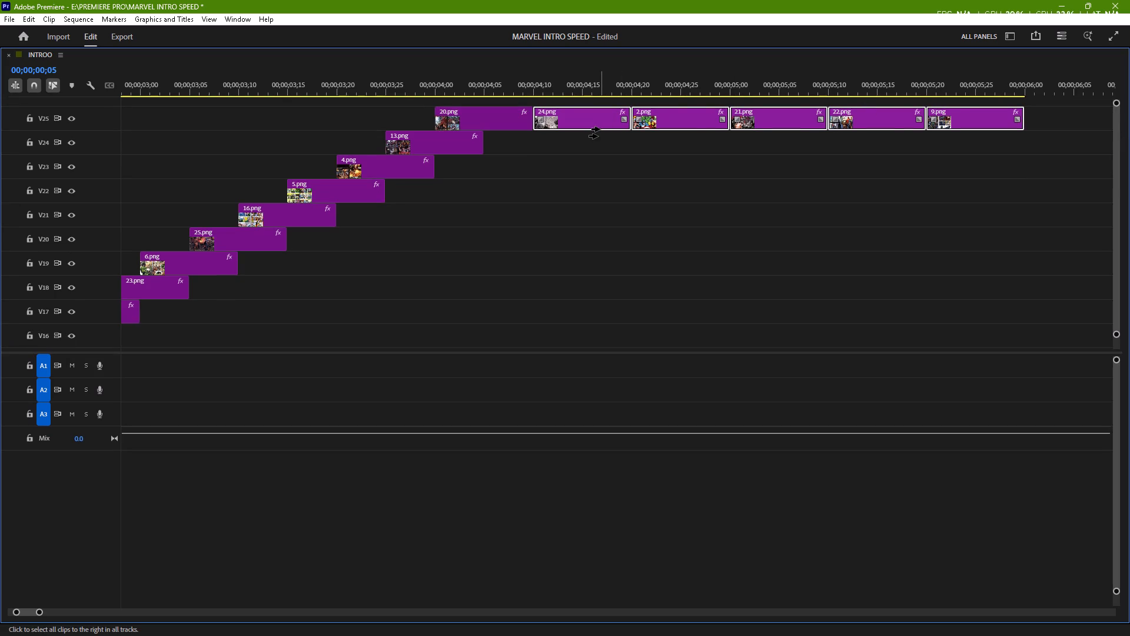
drag(600, 129, 551, 103)
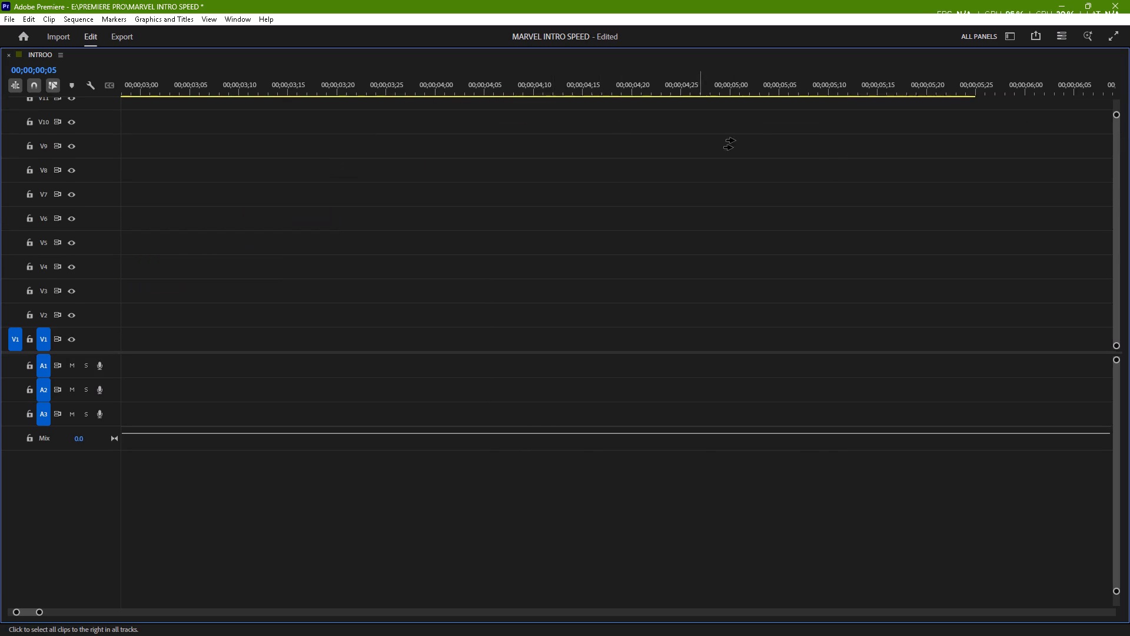
Move the clips from 2.png onward to new track V27 at 00;00;04;10, and those from 21.png onward to V28 at 00;00;04;15.
drag(1117, 172, 1116, 132)
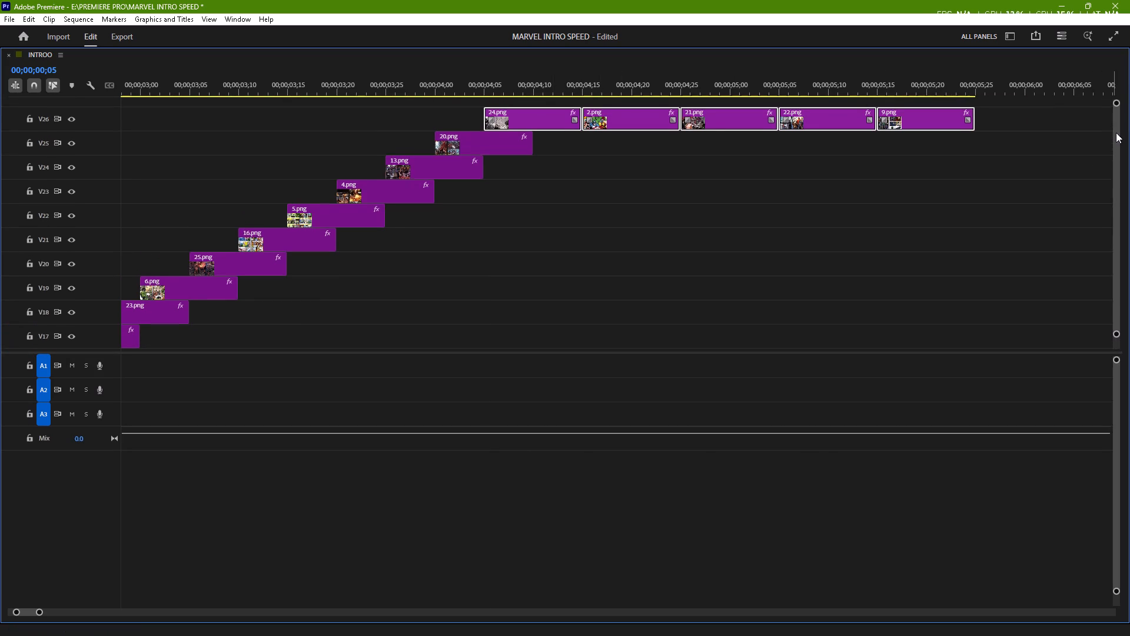
drag(1116, 132, 1116, 130)
click(642, 123)
drag(642, 123, 586, 100)
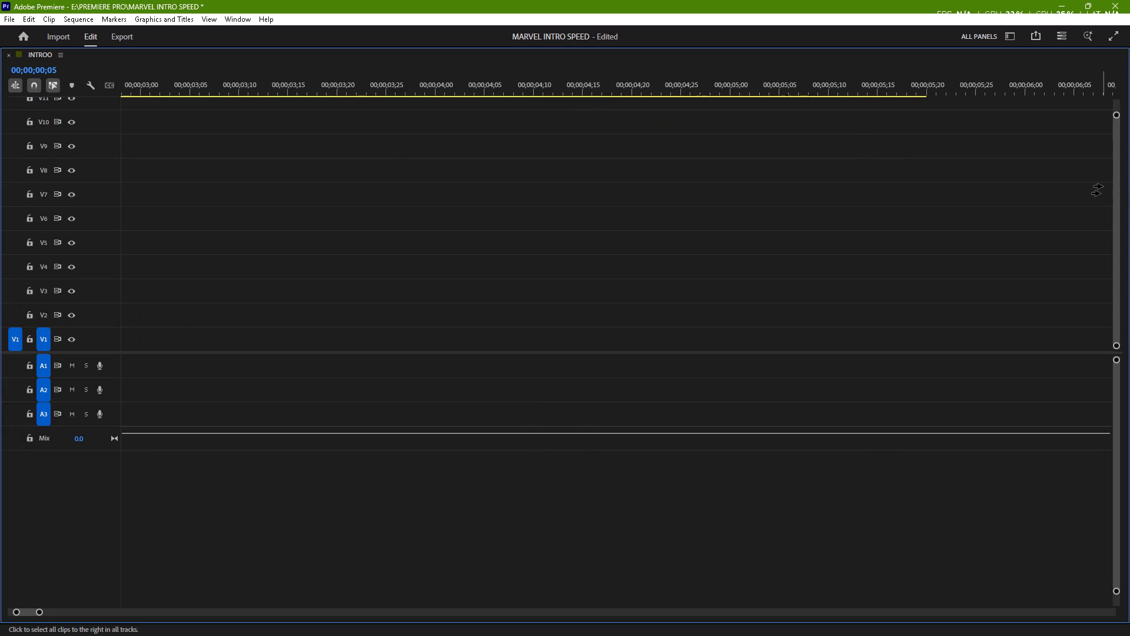
drag(1117, 188, 1115, 140)
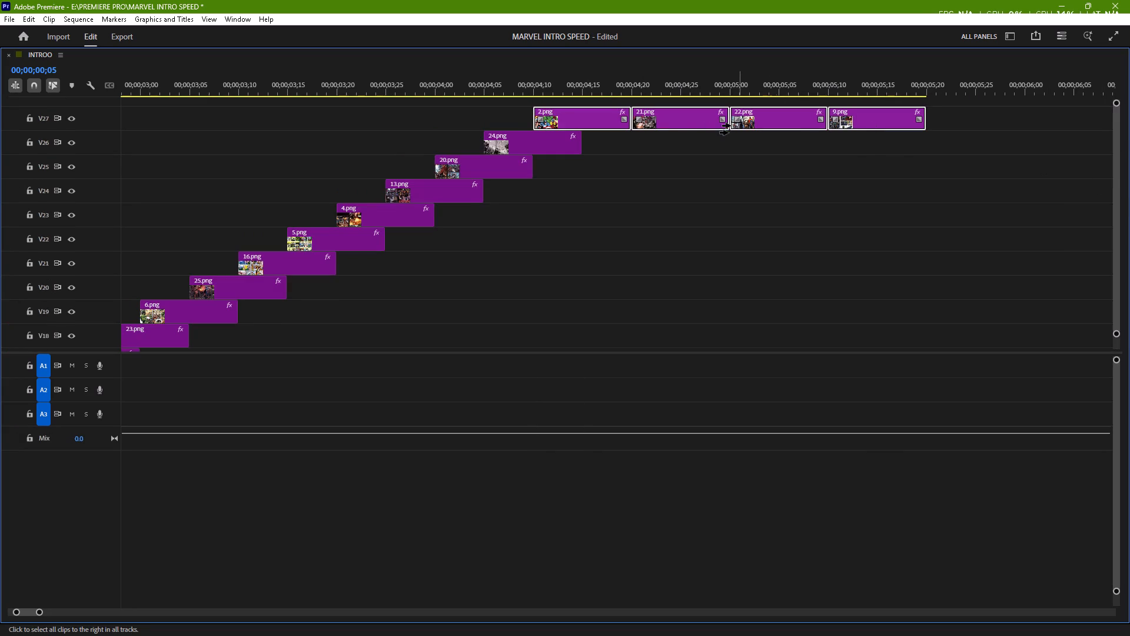
click(677, 126)
drag(677, 126, 630, 107)
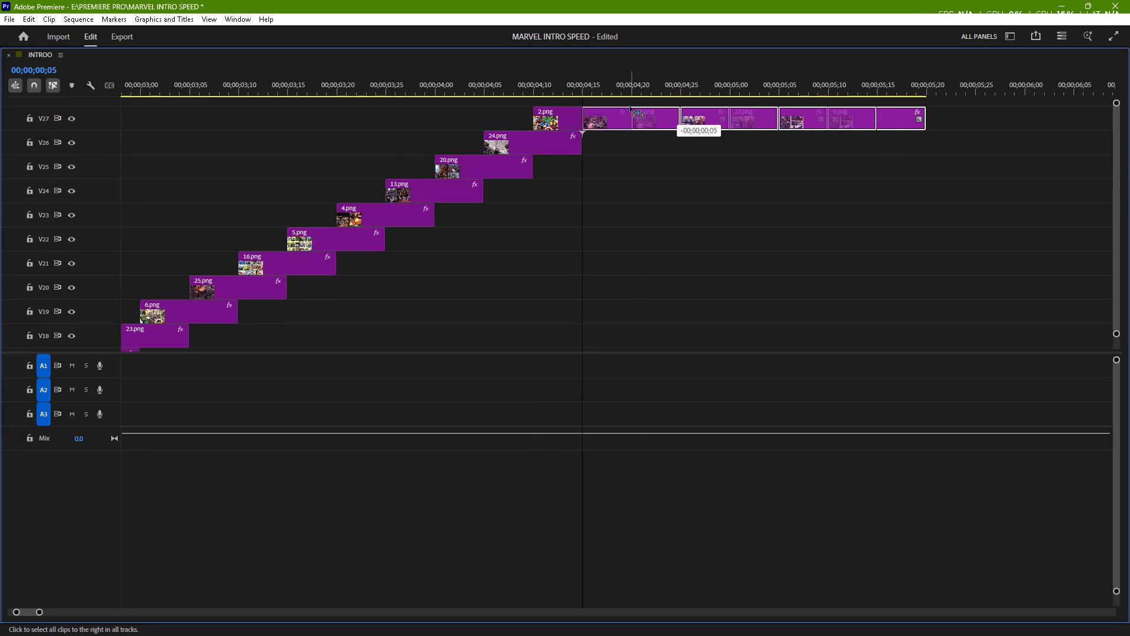
drag(630, 107, 630, 101)
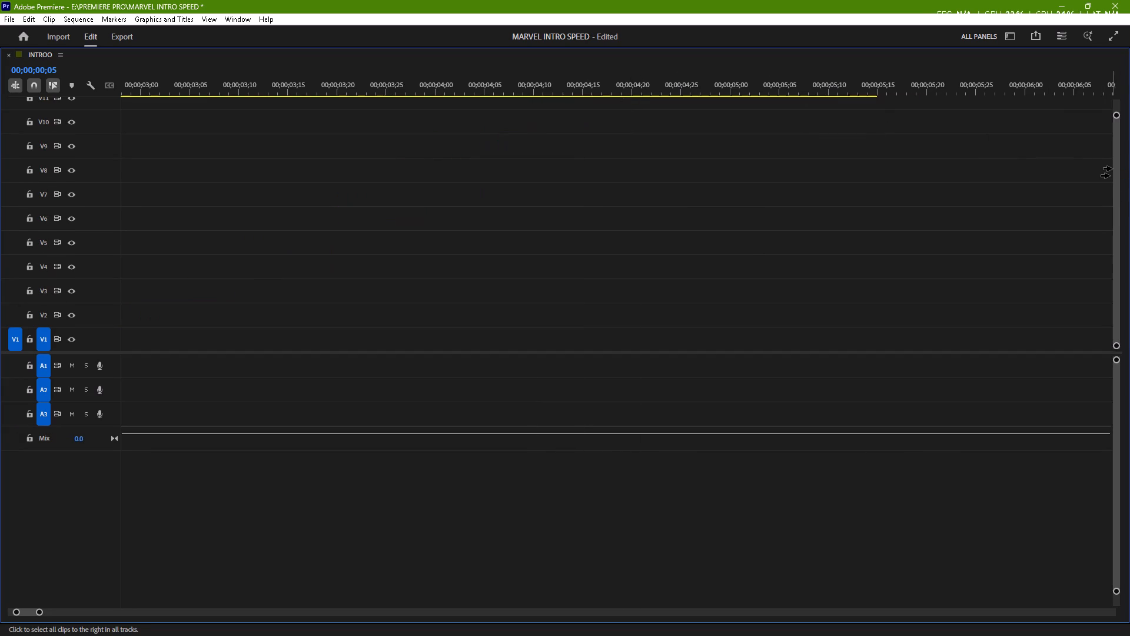
Move 22.png and 9.png to a new track above 21.png at 00;00;04;20, and 9.png to another new track at 00;00;04;25.
drag(1117, 168, 1118, 118)
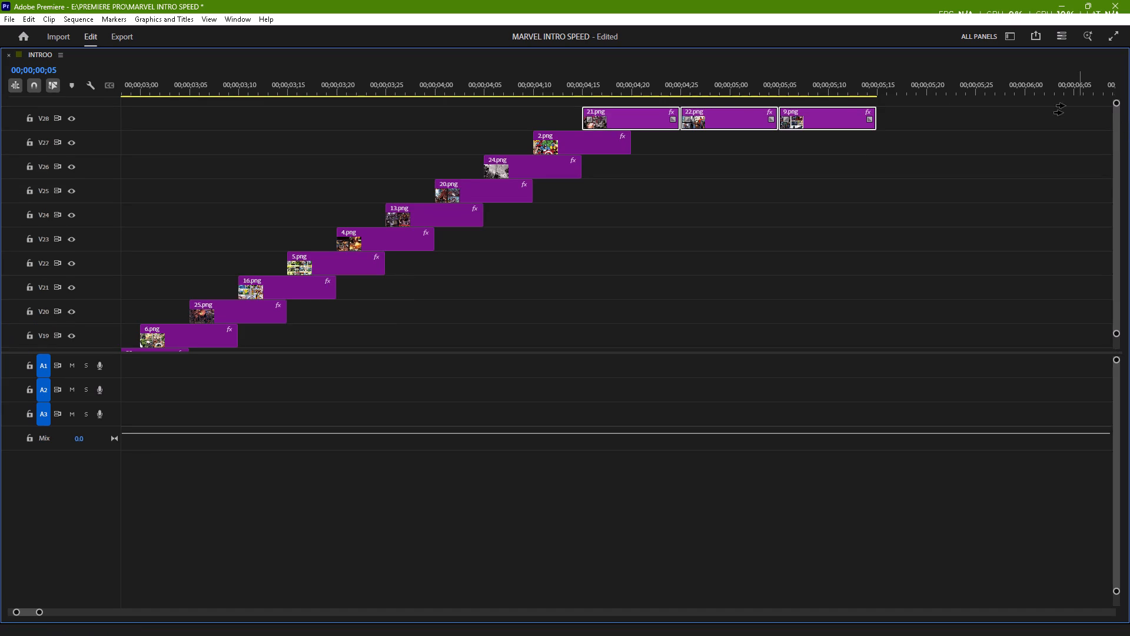
click(719, 114)
drag(719, 114, 682, 93)
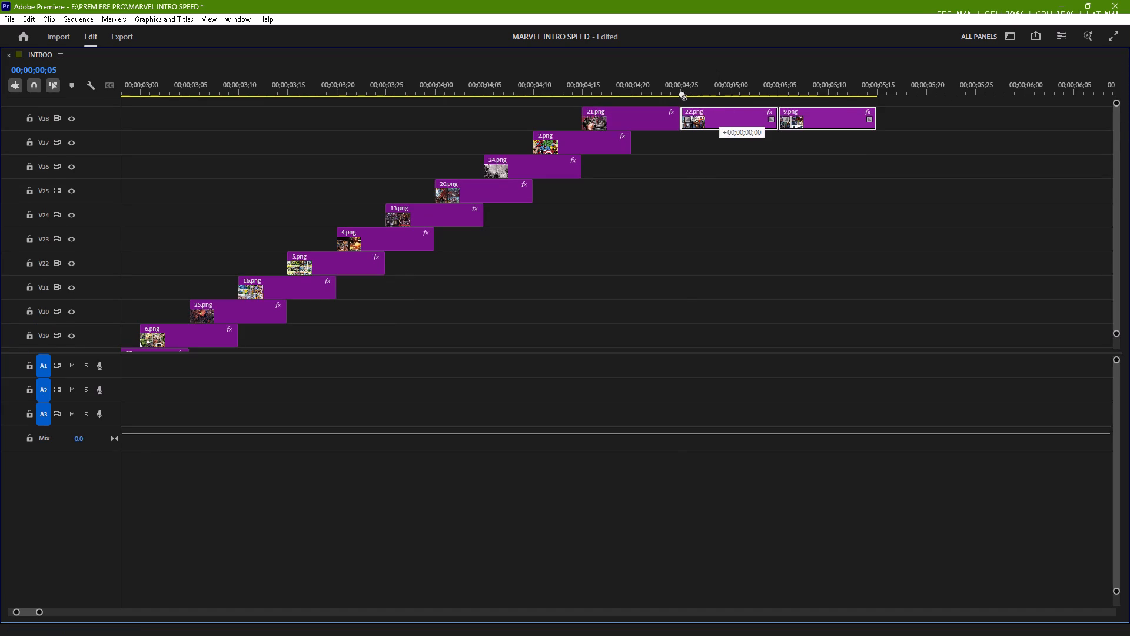
drag(682, 93, 664, 100)
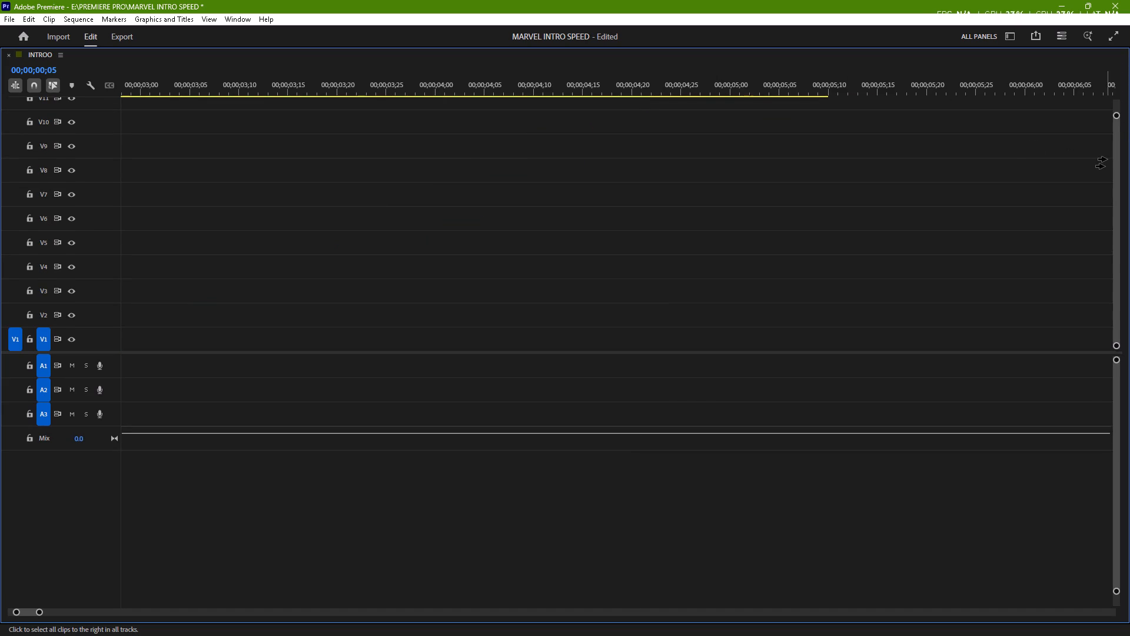
click(1116, 167)
drag(1116, 167, 1111, 125)
click(797, 121)
drag(797, 121, 749, 104)
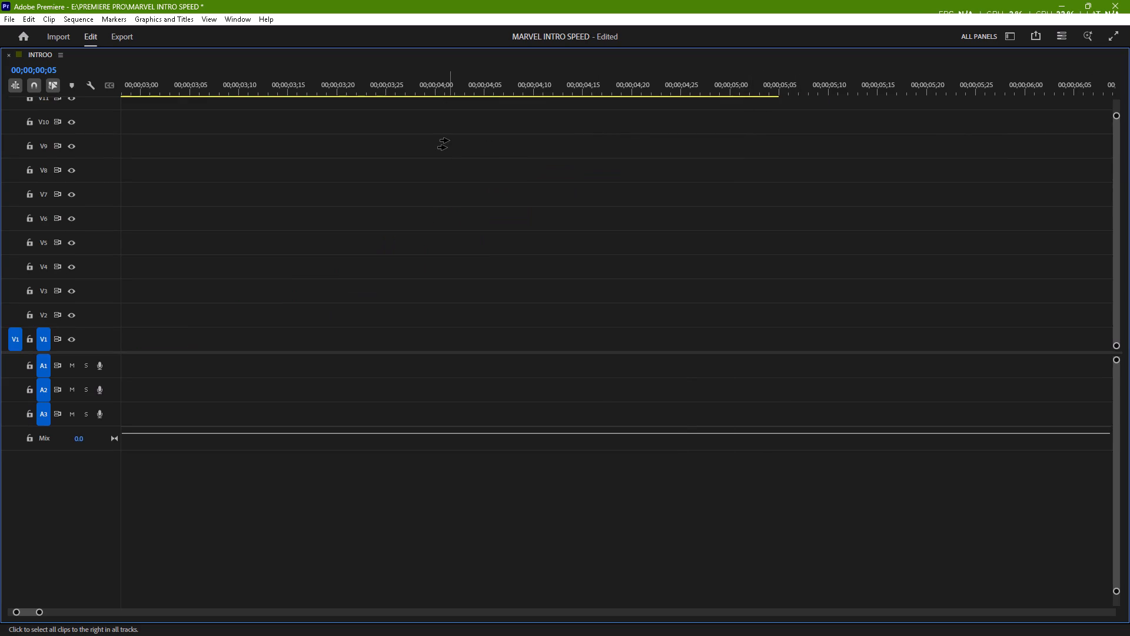
Restore the full workspace, switch to the Selection Tool, and play the sequence from its start to review the staggered clips.
key(grave)
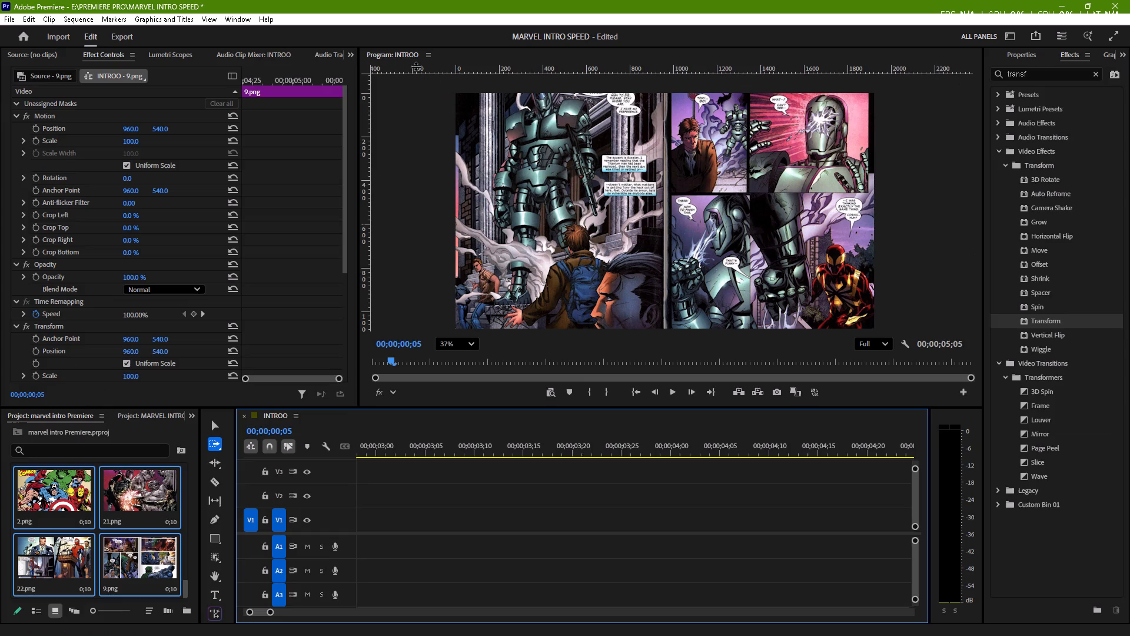
scroll(554, 497, up, 3)
scroll(554, 497, right, 4)
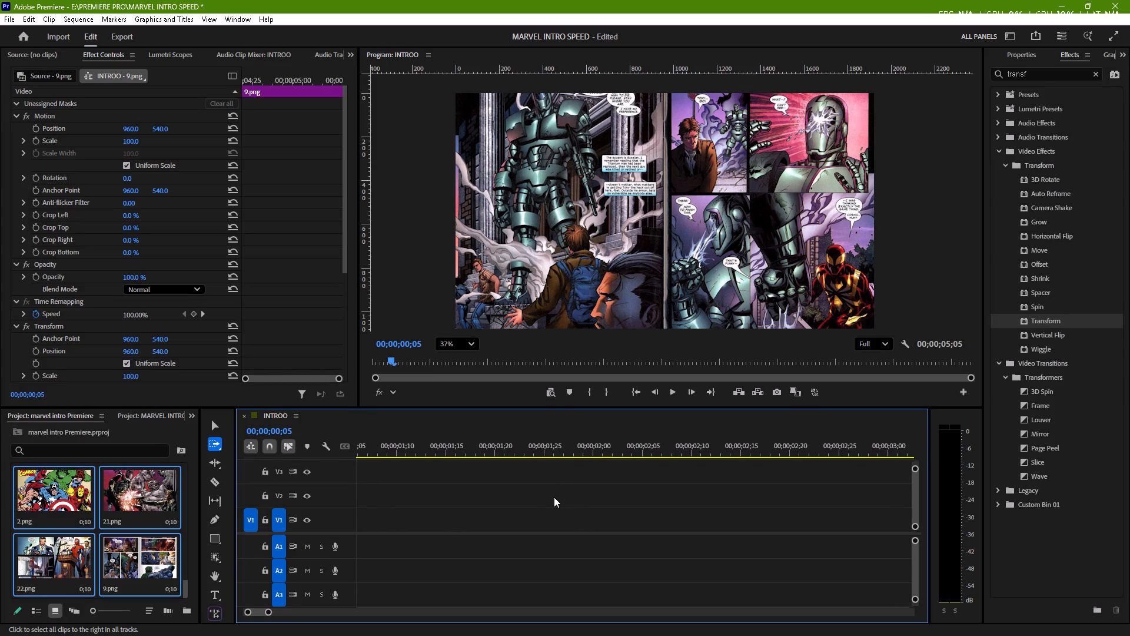
scroll(554, 497, right, 9)
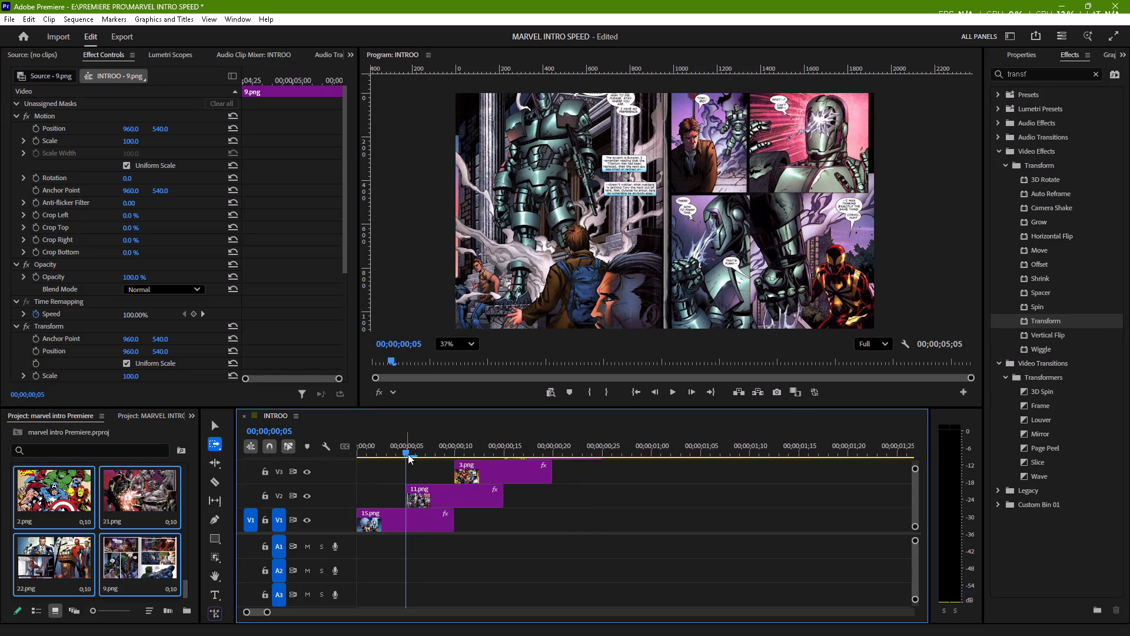
drag(408, 454, 325, 460)
click(218, 432)
key(space)
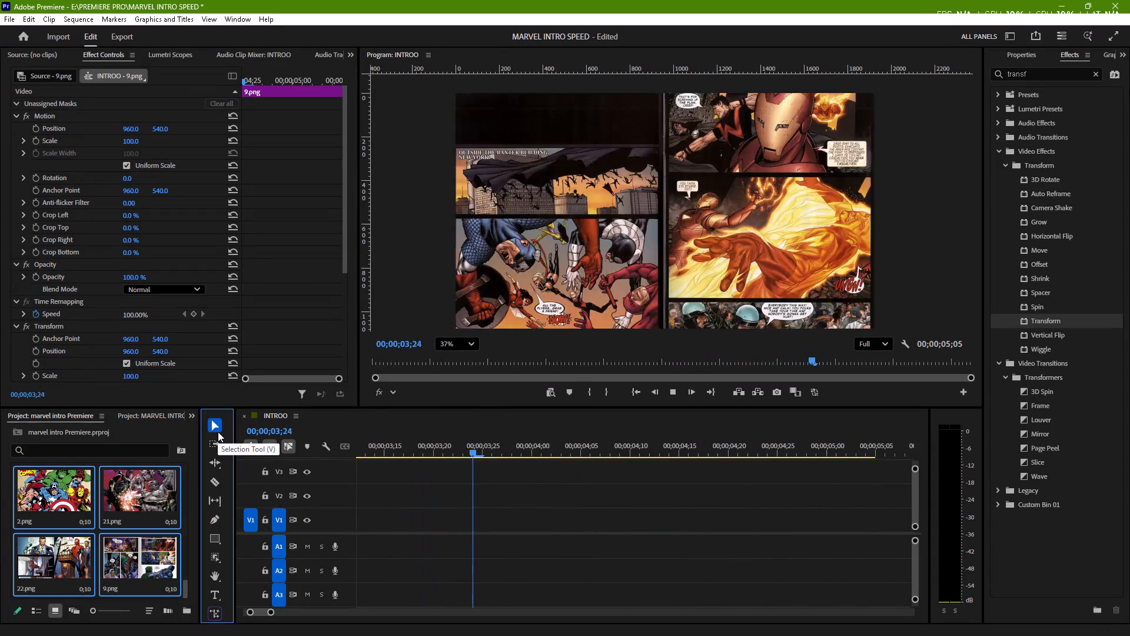
key(space)
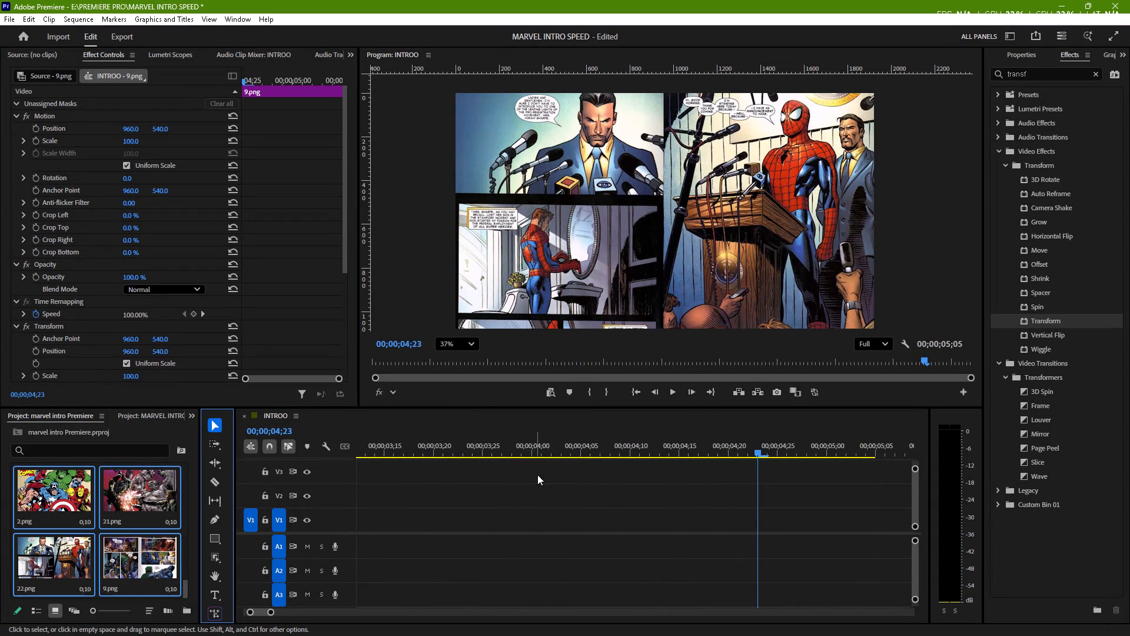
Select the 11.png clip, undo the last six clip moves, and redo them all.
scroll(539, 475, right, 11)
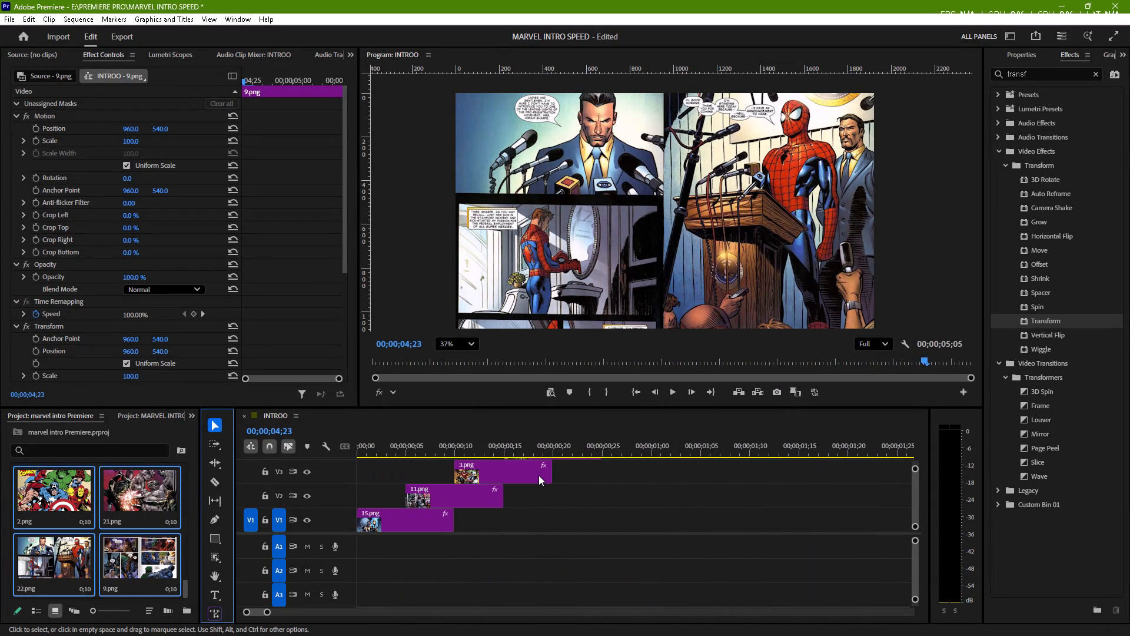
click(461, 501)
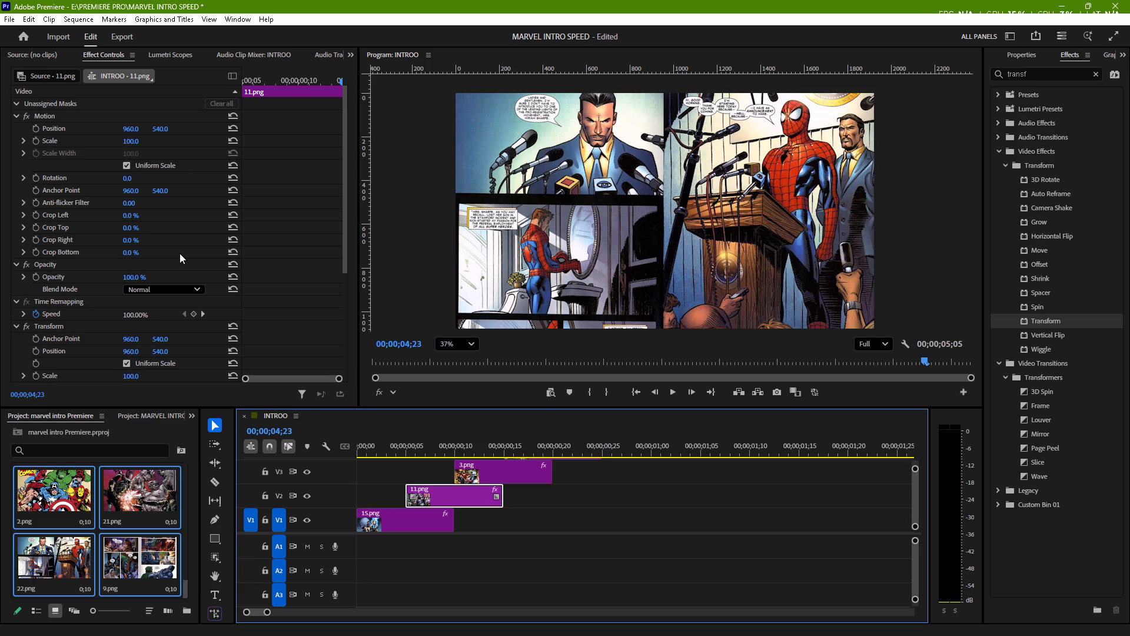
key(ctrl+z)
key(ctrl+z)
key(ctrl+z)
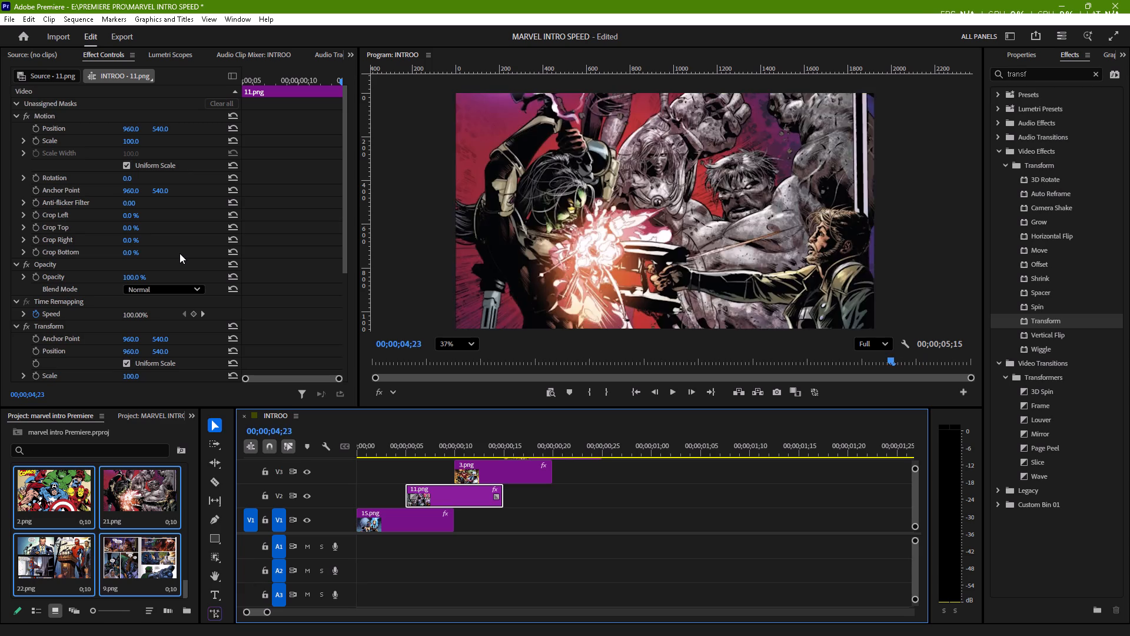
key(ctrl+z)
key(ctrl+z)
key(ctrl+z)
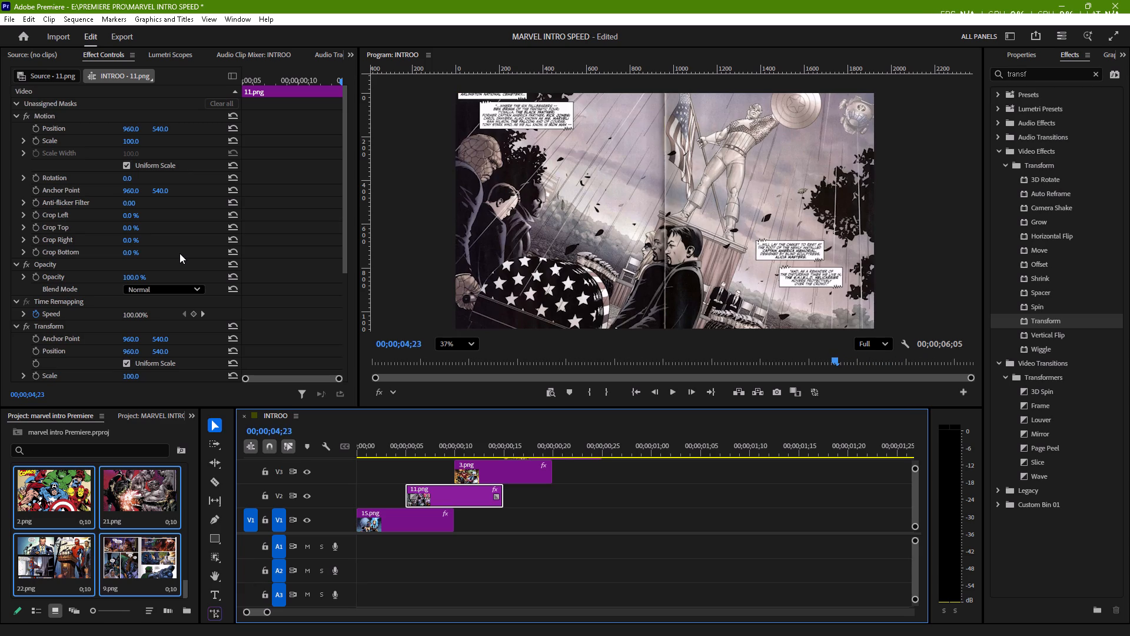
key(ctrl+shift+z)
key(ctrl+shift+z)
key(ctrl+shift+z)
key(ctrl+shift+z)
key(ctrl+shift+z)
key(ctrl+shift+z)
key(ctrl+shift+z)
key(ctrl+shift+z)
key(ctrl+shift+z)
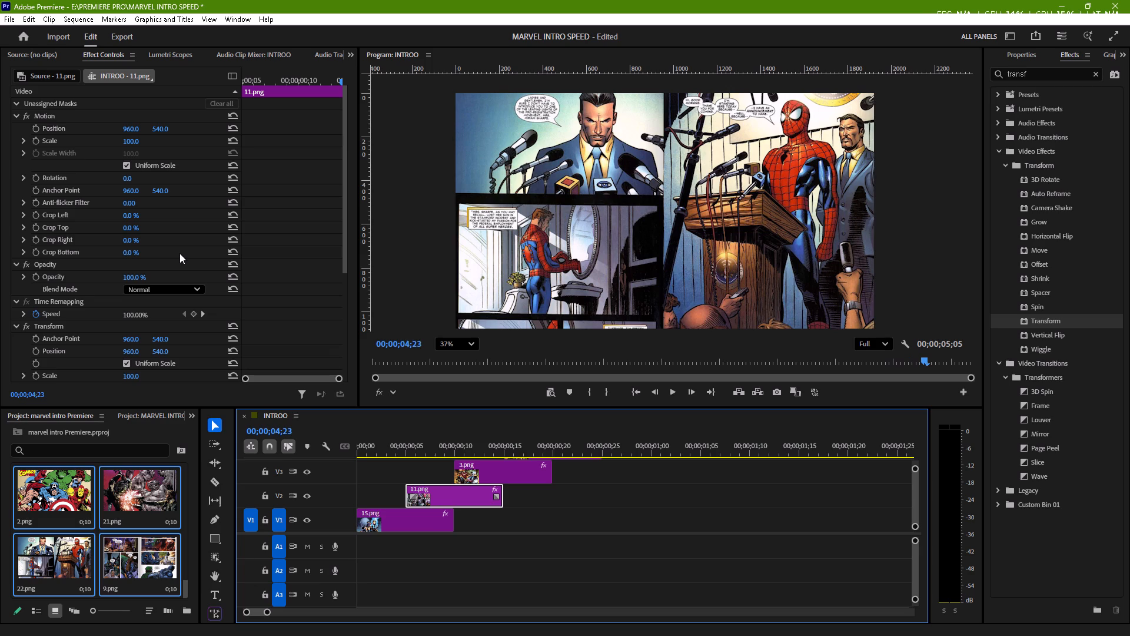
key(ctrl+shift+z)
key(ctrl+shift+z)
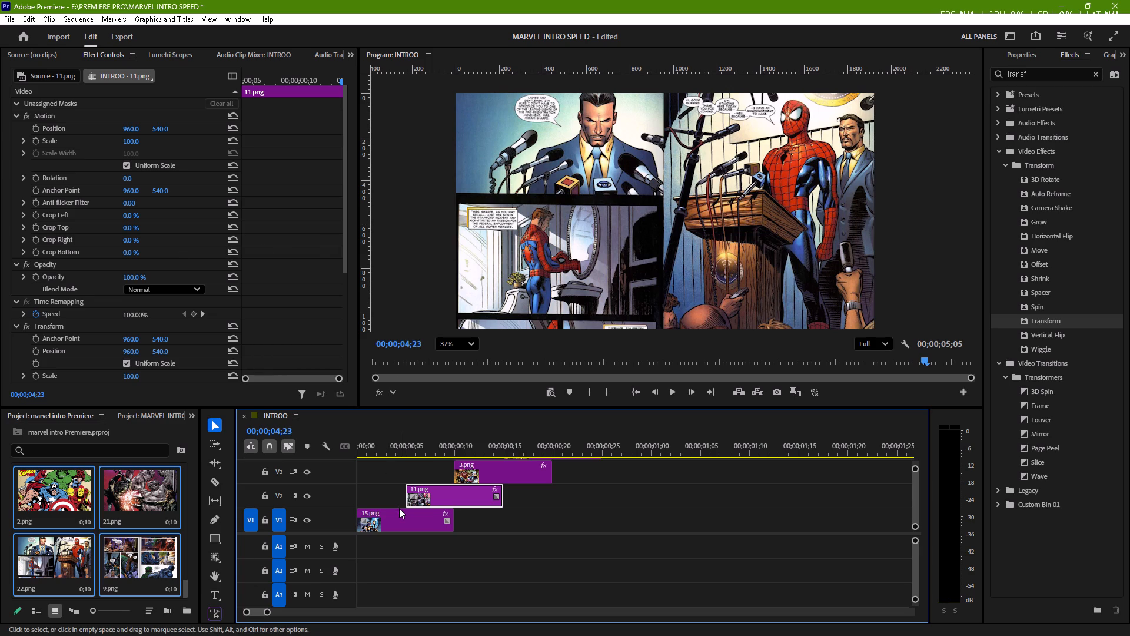
Scrub through the 15.png clip's slide-in and turn off its Motion Position animation, removing the keyframes.
click(399, 509)
click(371, 445)
drag(371, 445, 355, 445)
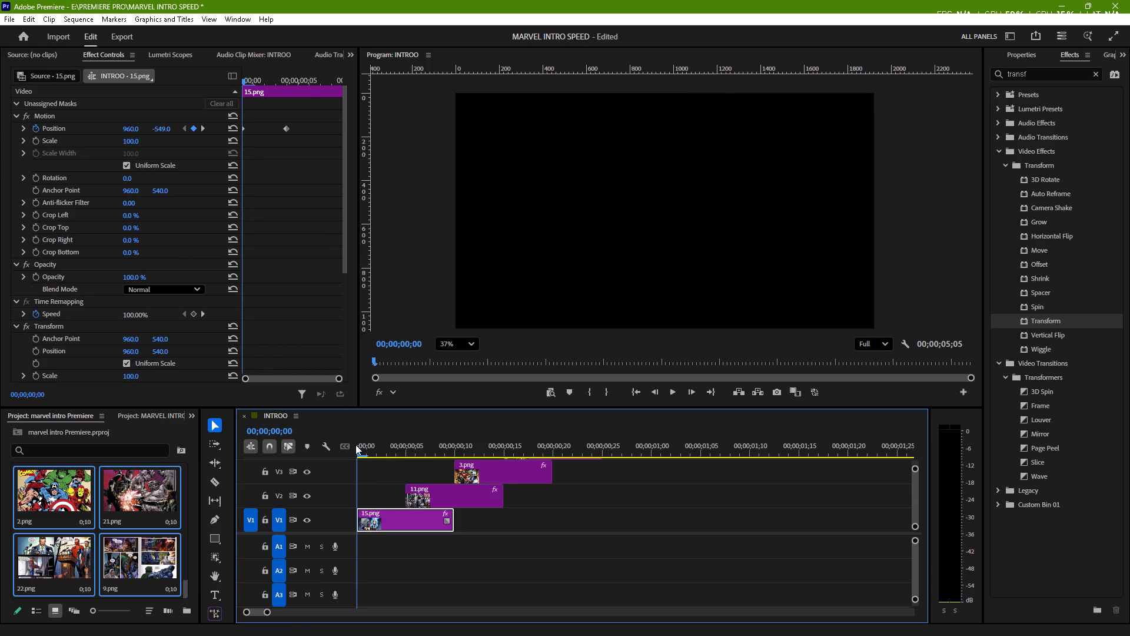
drag(355, 445, 339, 445)
drag(358, 451, 382, 452)
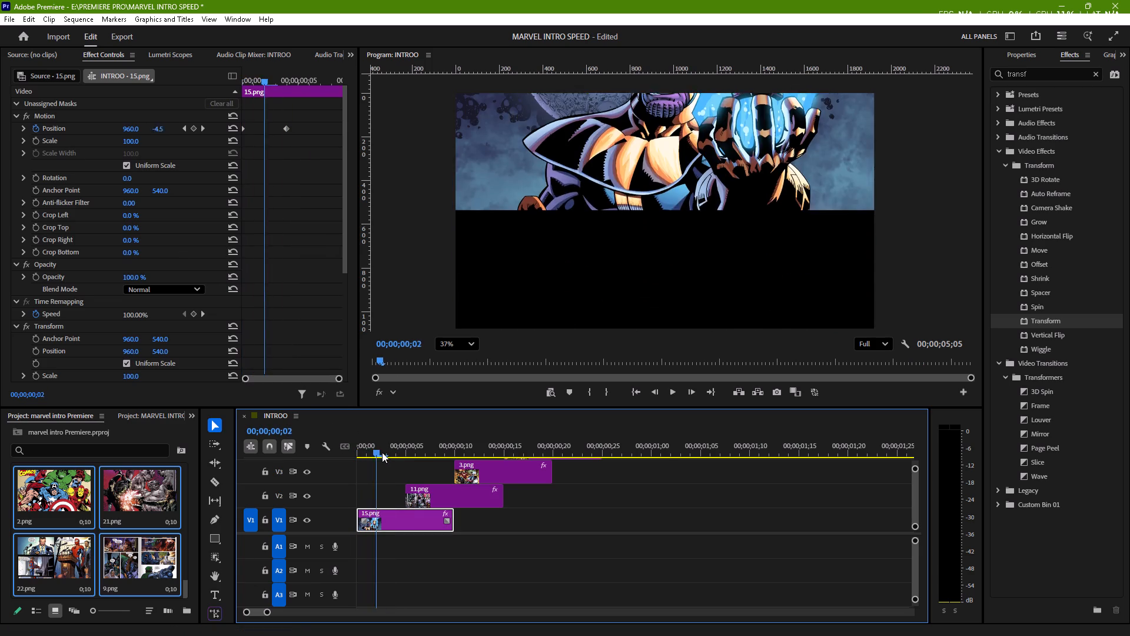
drag(382, 452, 410, 456)
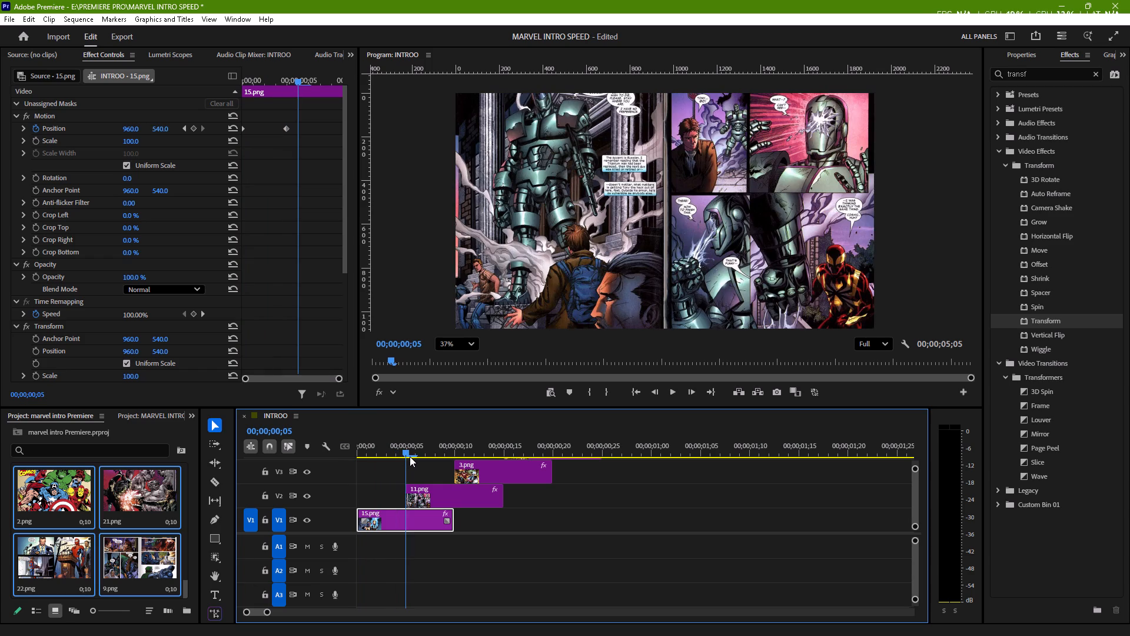
drag(410, 456, 421, 458)
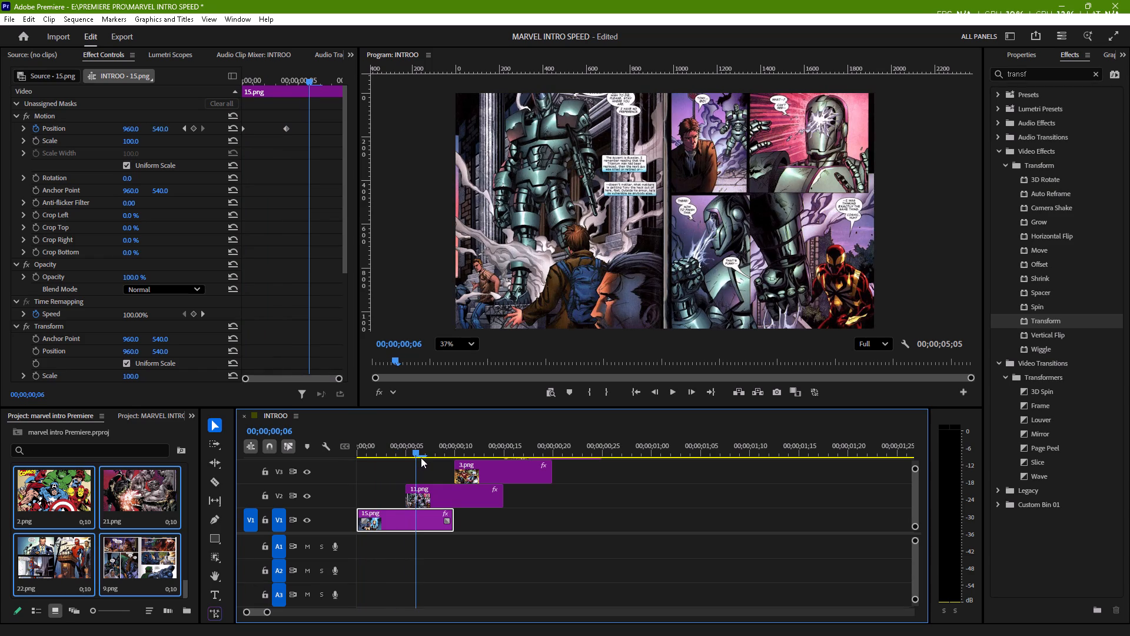
click(38, 127)
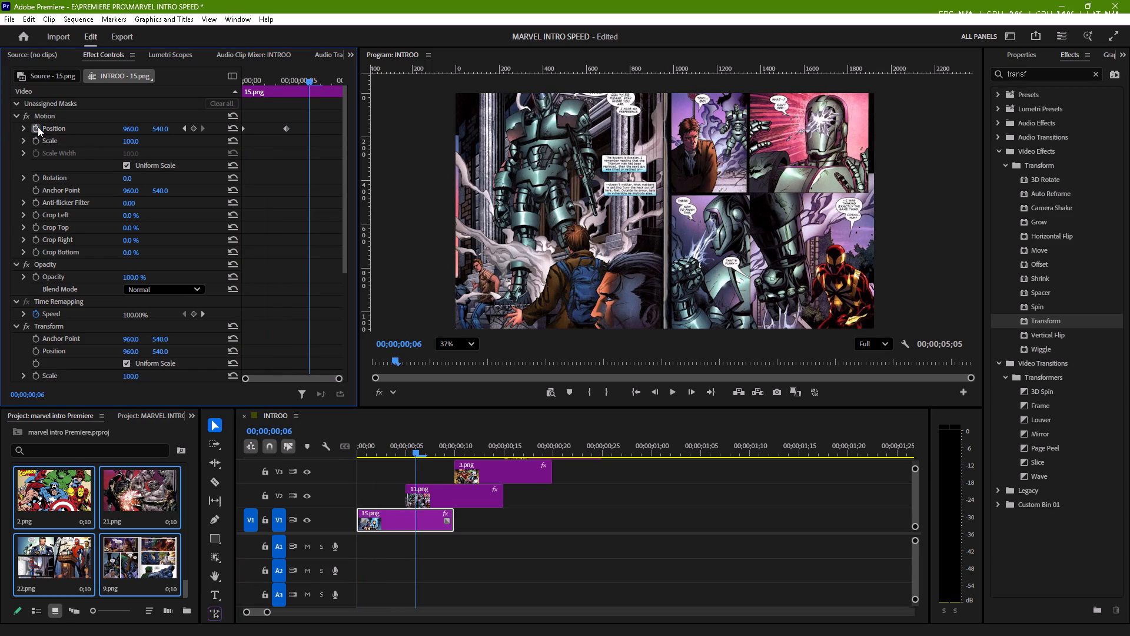
Set the Shutter Angle of the Transform effect on 15.png to 90.
drag(307, 82, 220, 92)
scroll(184, 224, down, 1)
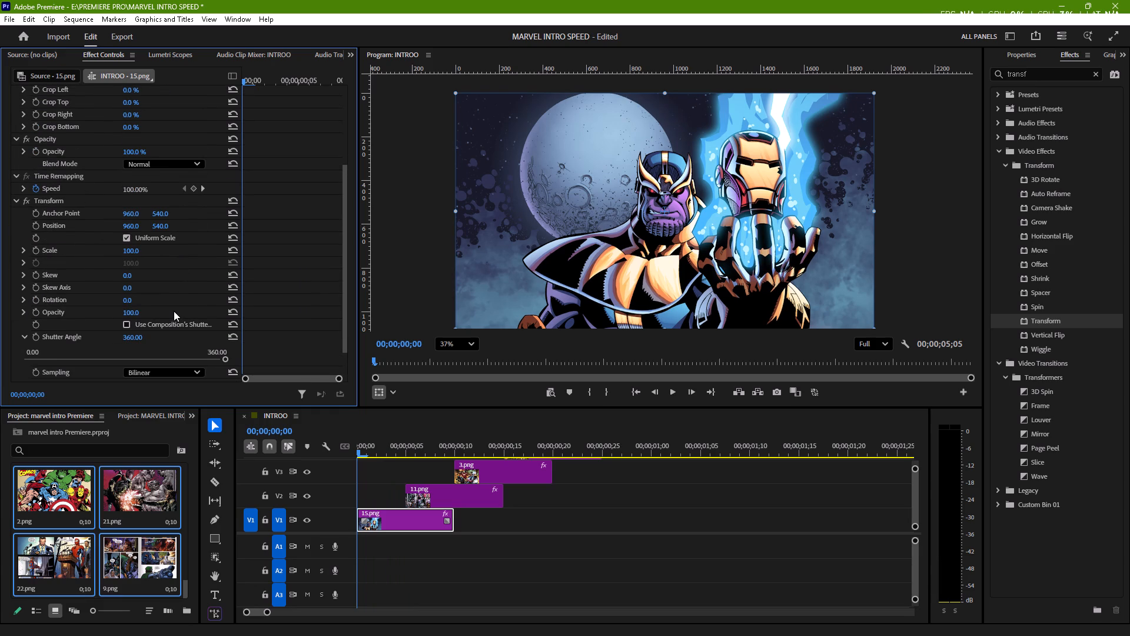
click(133, 338)
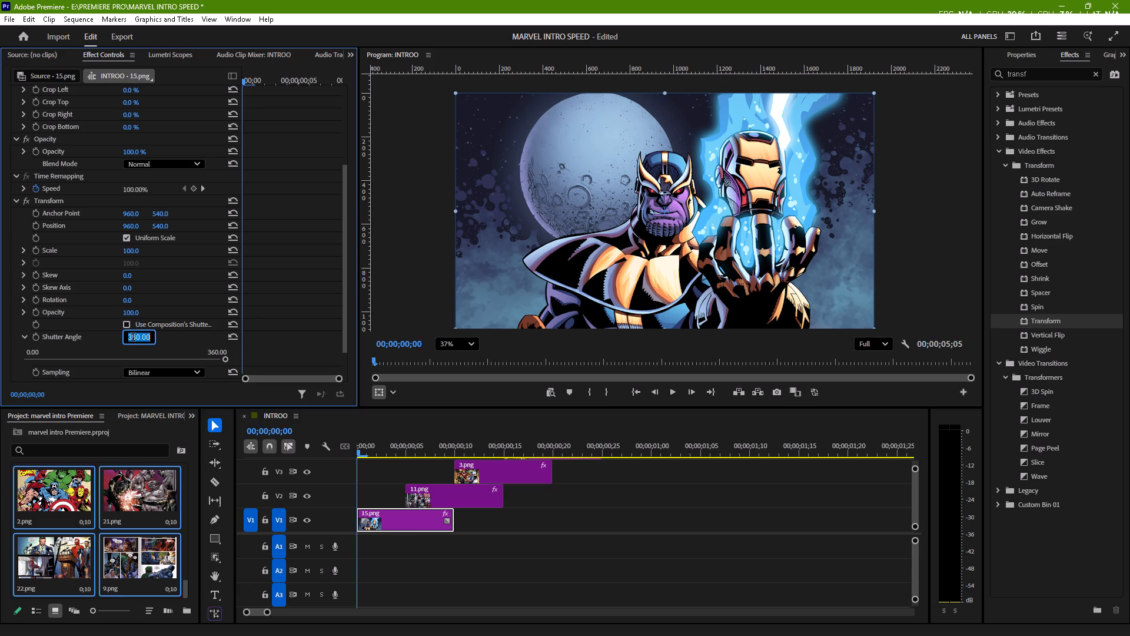
text(90)
key(Return)
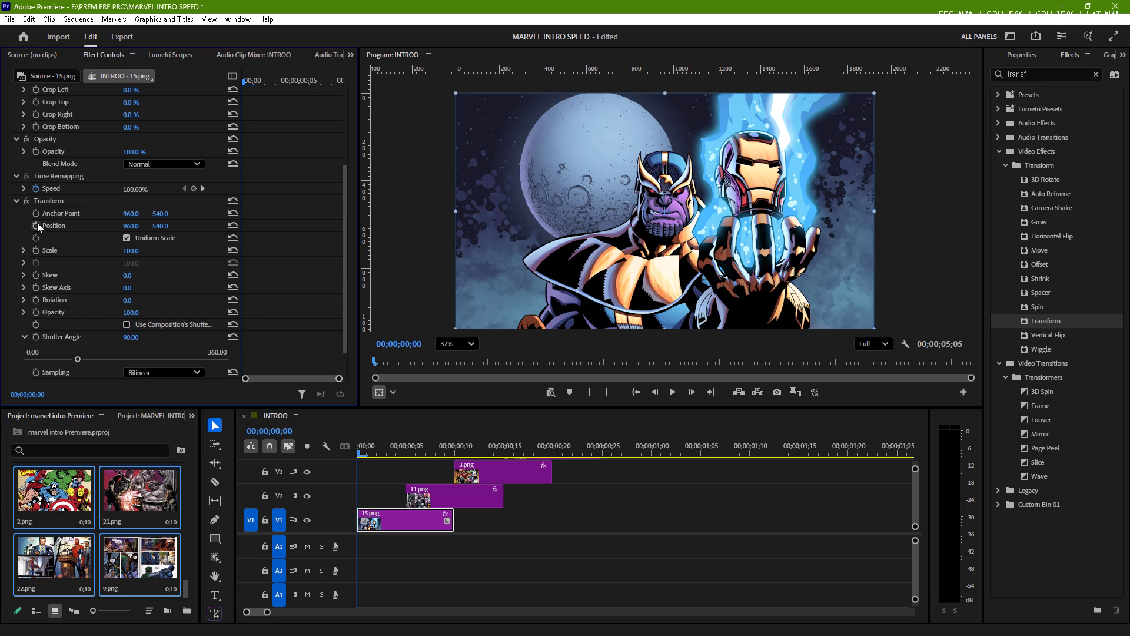
Add a Transform Position keyframe to 15.png at 00;00;00;04, keeping its resting position of 960, 540.
key(Right)
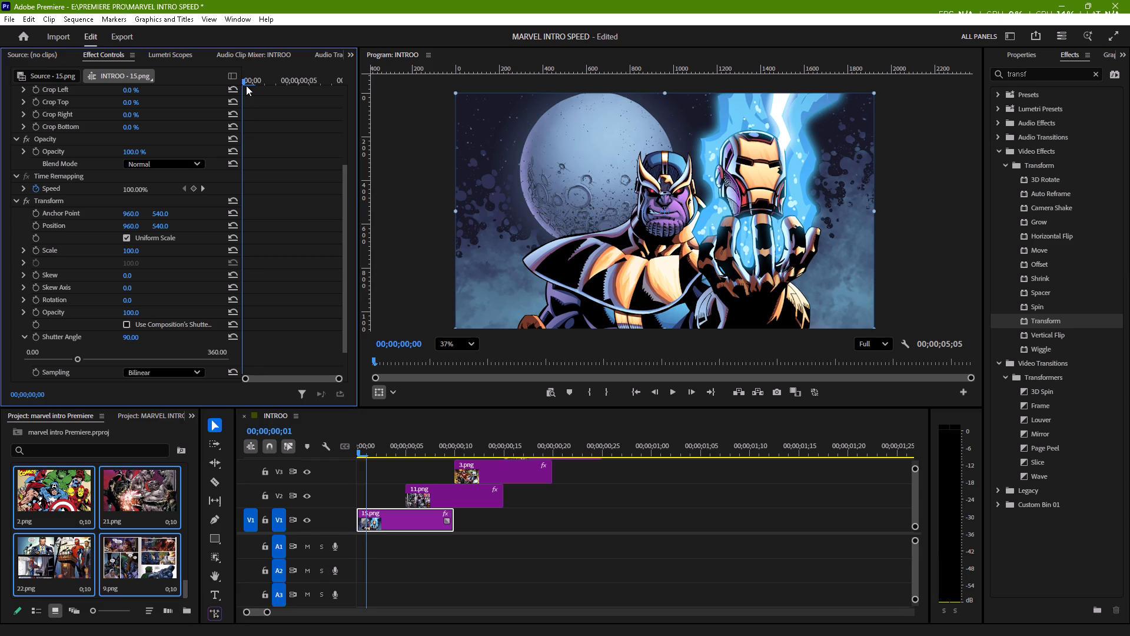
key(Right)
key(Right)
key(Right)
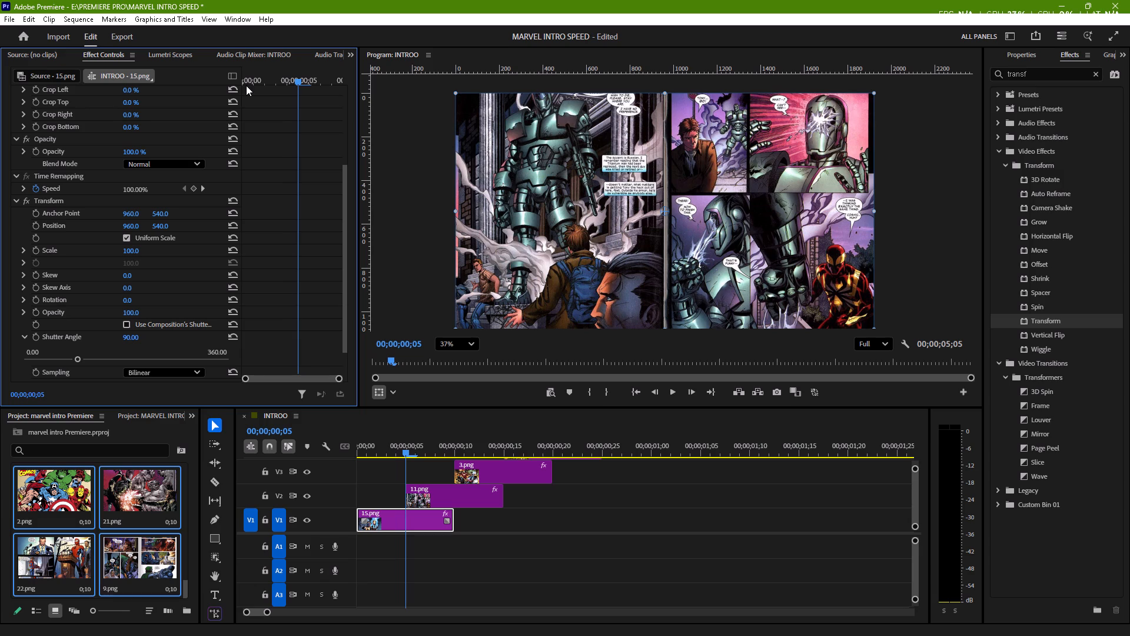
key(Left)
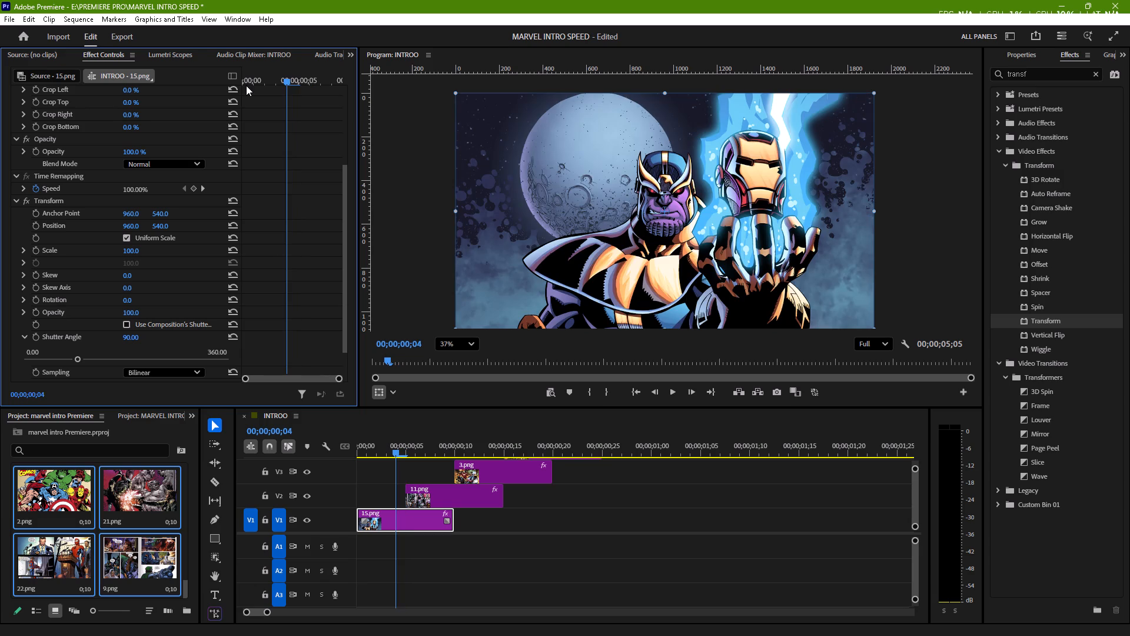
click(35, 222)
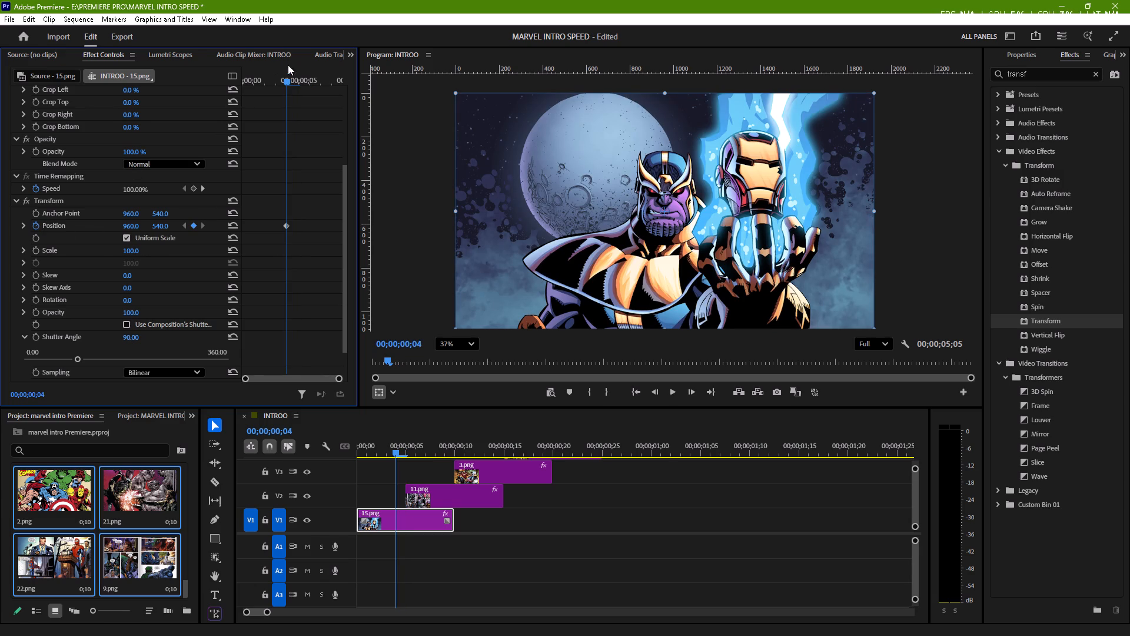
Keyframe the Transform Position of 15.png at 00;00;00;00 with a vertical value of -644, and play the blurred slide-in.
drag(287, 80, 236, 95)
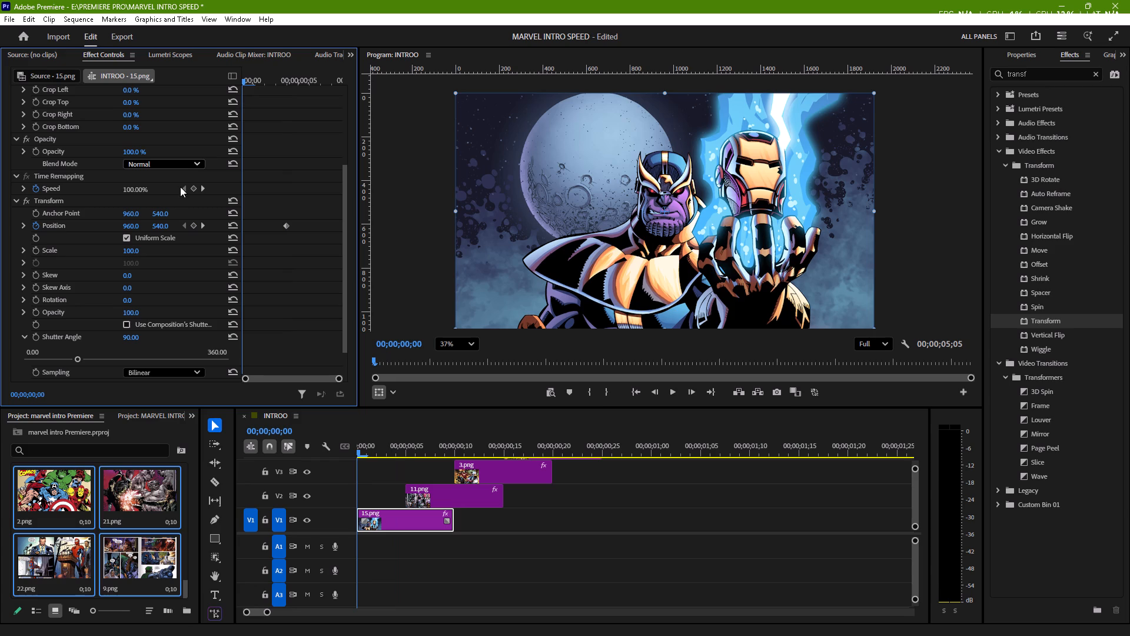
drag(159, 228, 15, 261)
drag(154, 228, 91, 245)
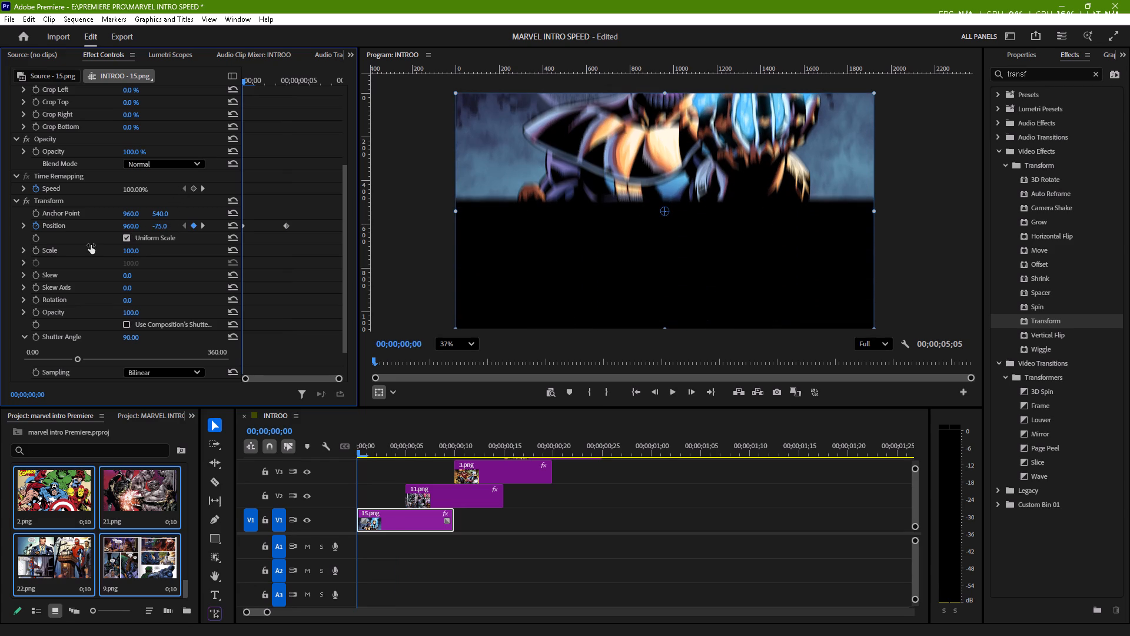
drag(158, 226, 111, 237)
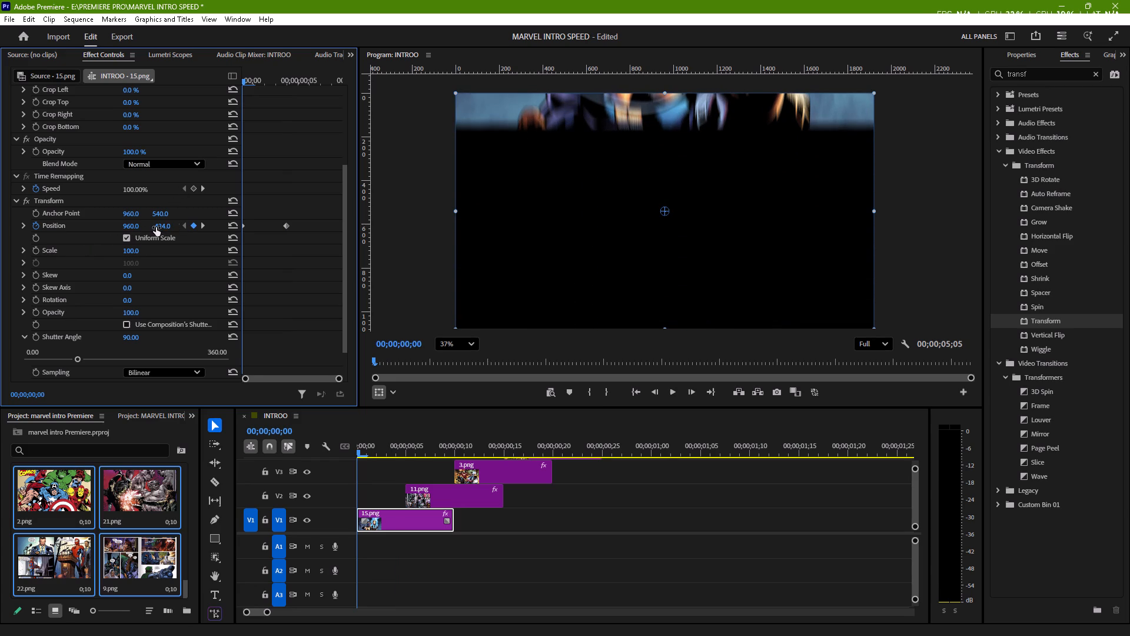
drag(155, 227, 81, 233)
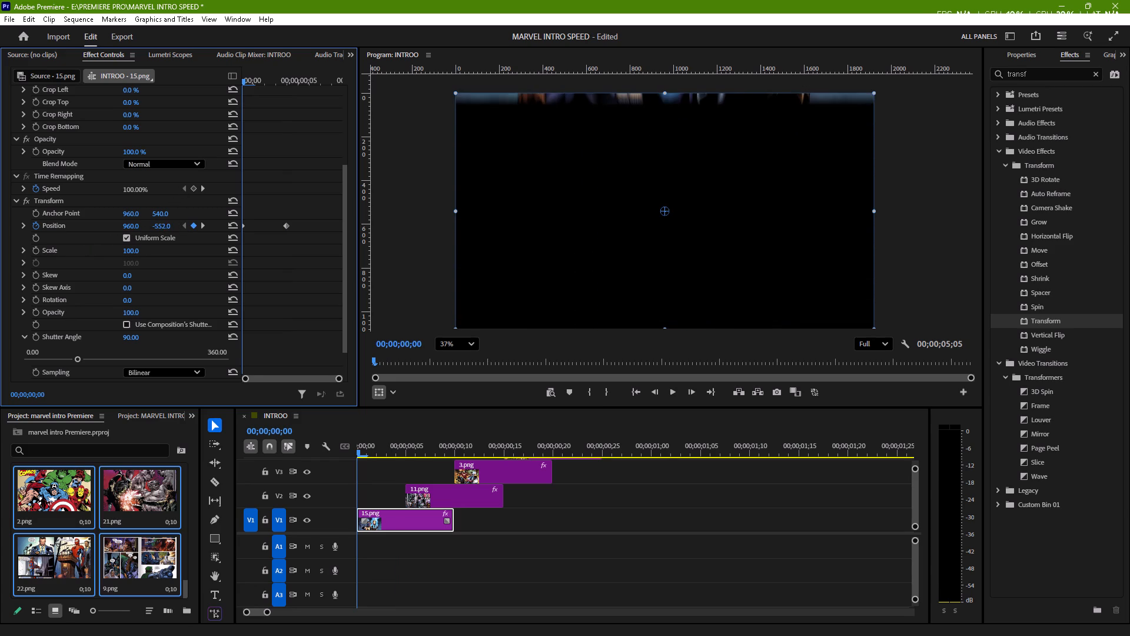
drag(81, 233, 27, 241)
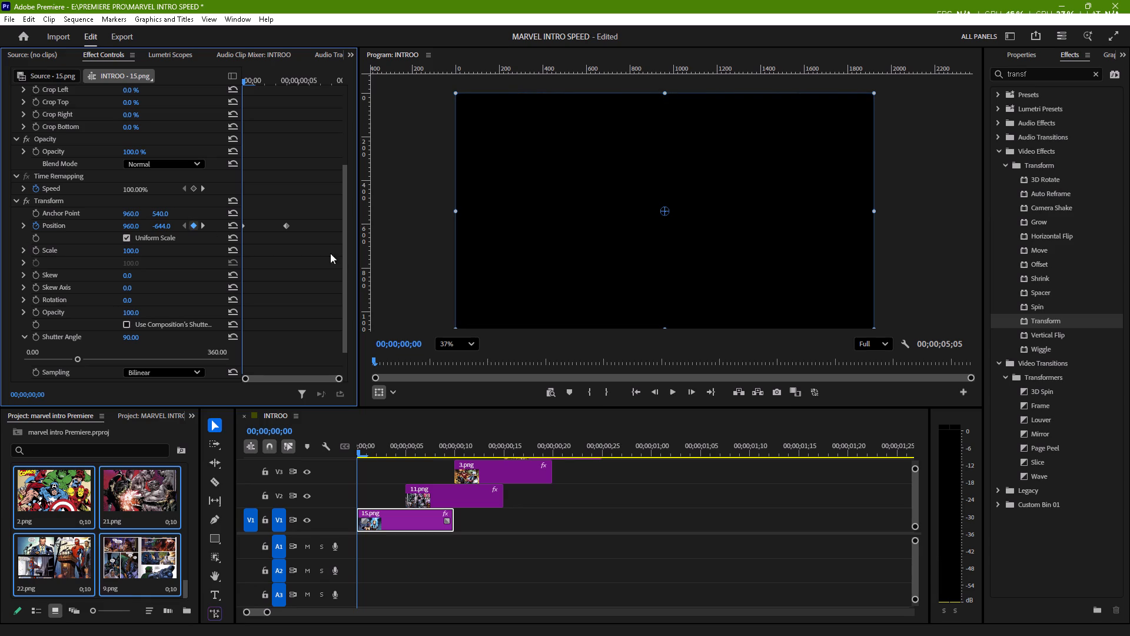
key(space)
key(space)
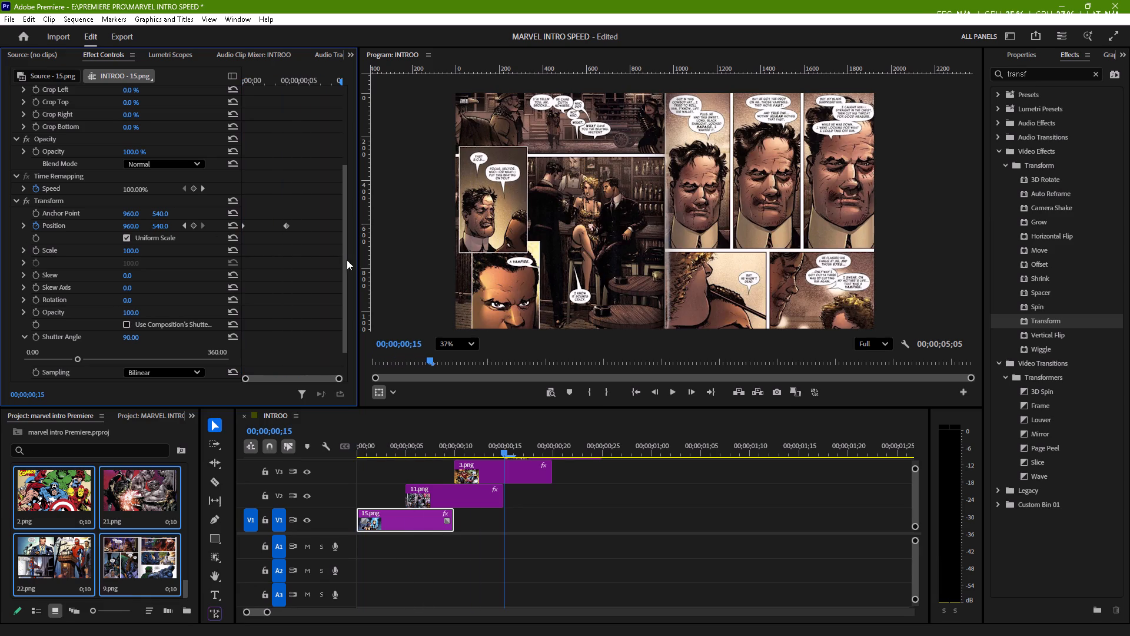
click(400, 518)
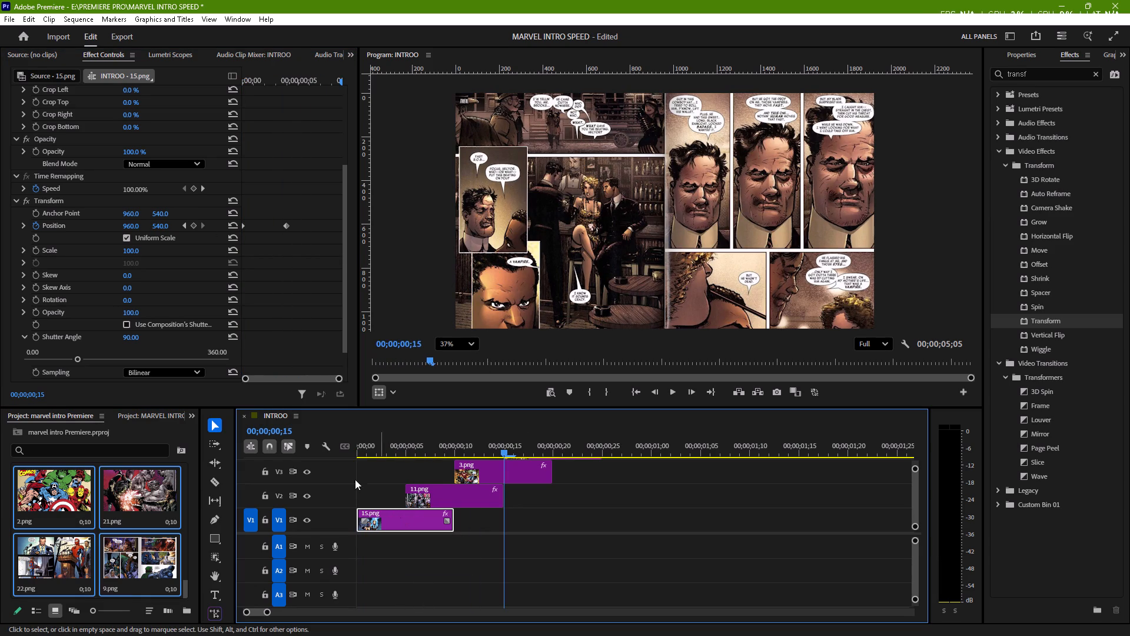
Delete the Transform effect from the 11.png clip.
click(443, 496)
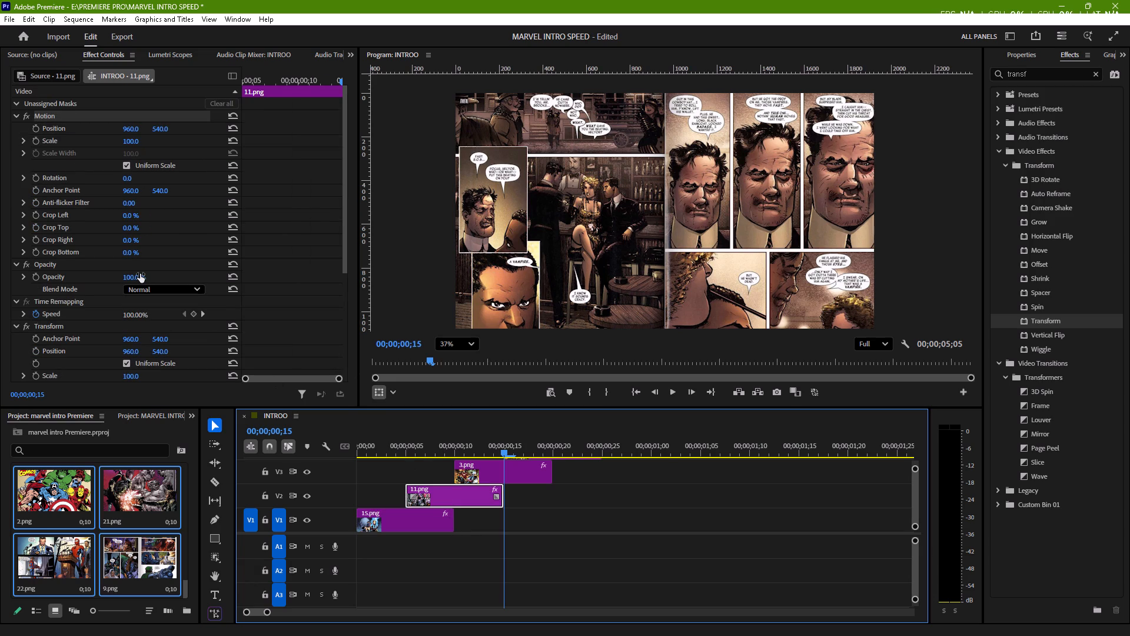
scroll(72, 244, down, 1)
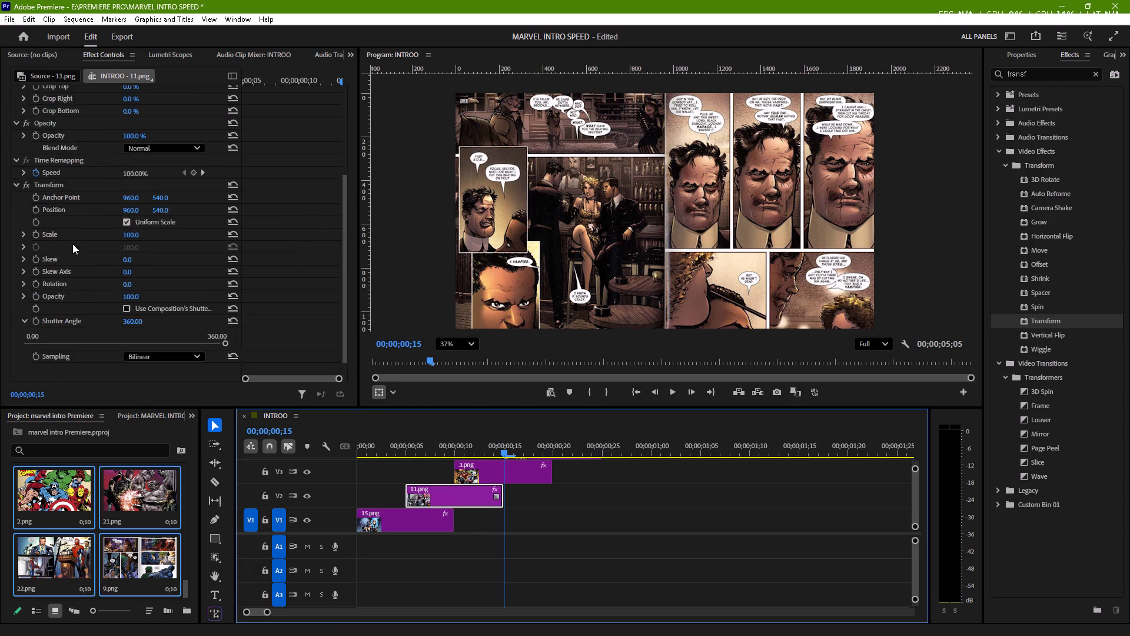
scroll(72, 244, down, 1)
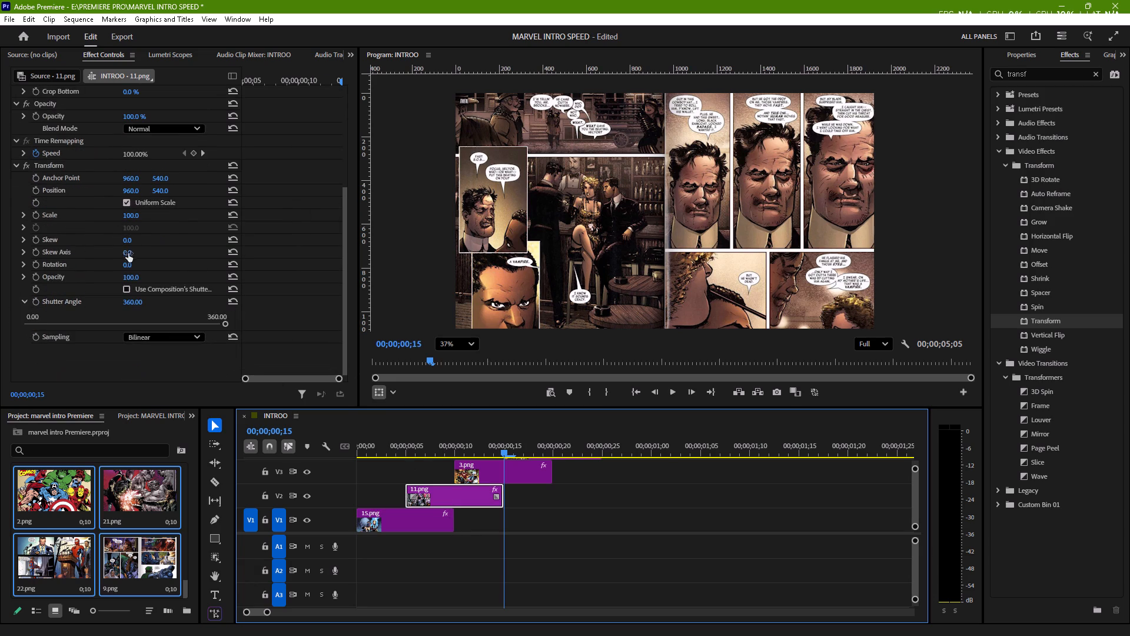
click(54, 163)
key(Delete)
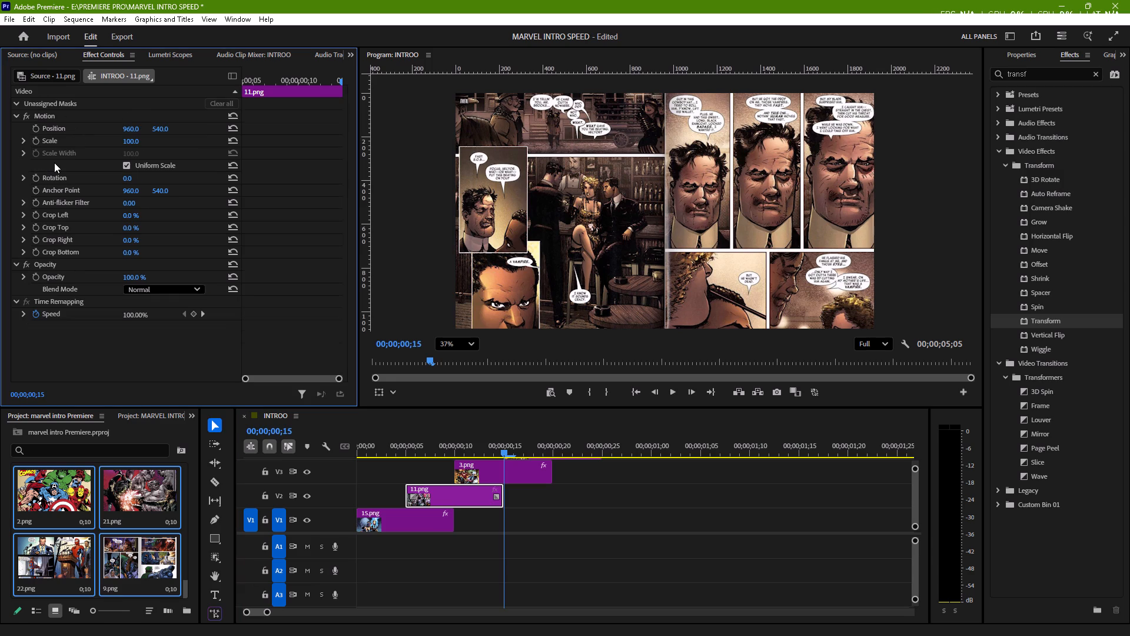
Copy the keyframed Transform effect from the 15.png clip.
click(401, 515)
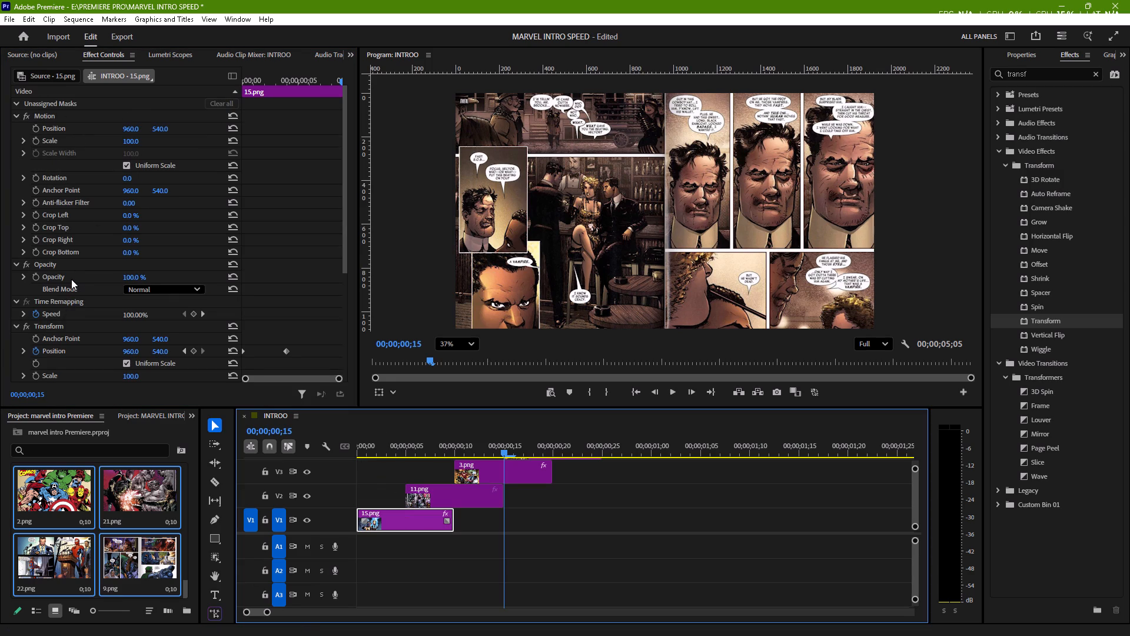
scroll(71, 279, down, 1)
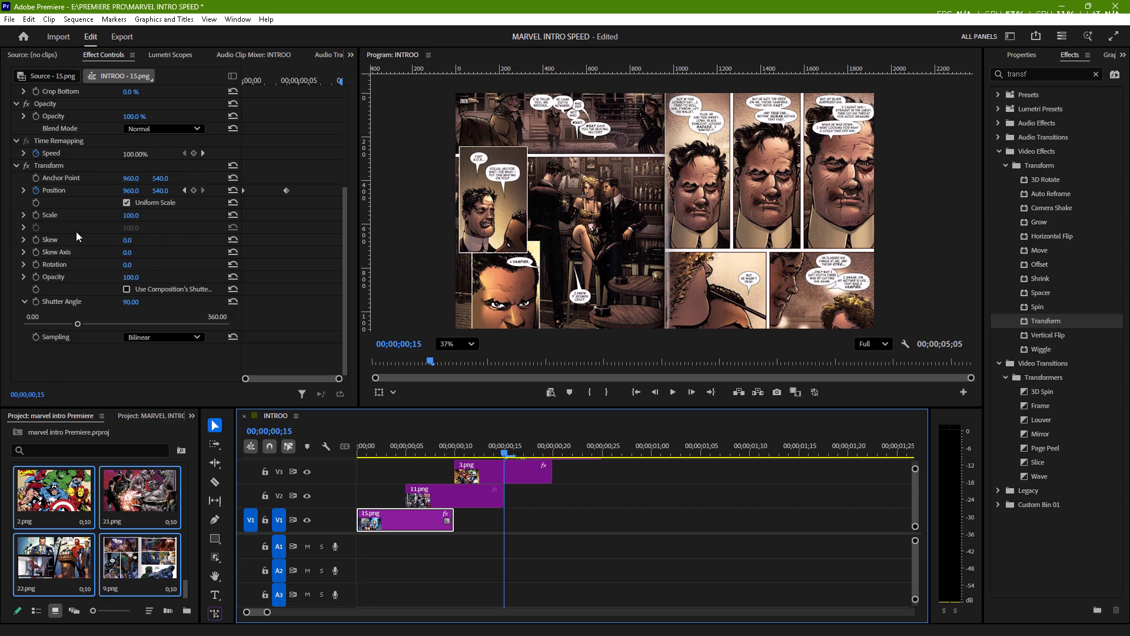
click(54, 164)
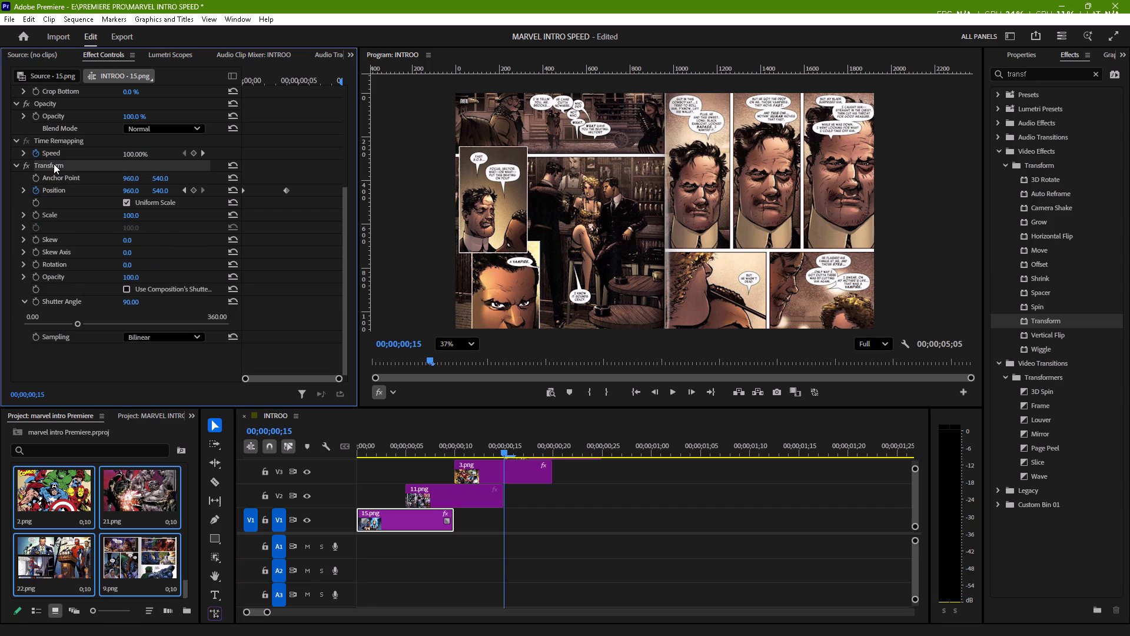
key(ctrl+c)
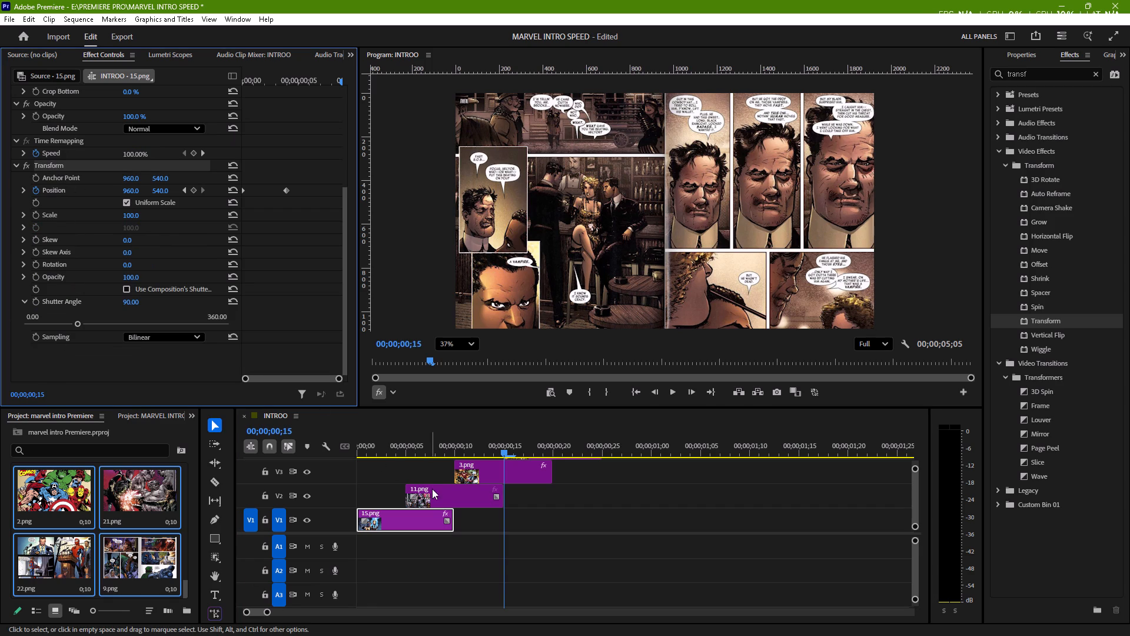
Paste the copied keyframed Transform effect onto 11.png and every clip after it in the INTROO sequence.
click(438, 492)
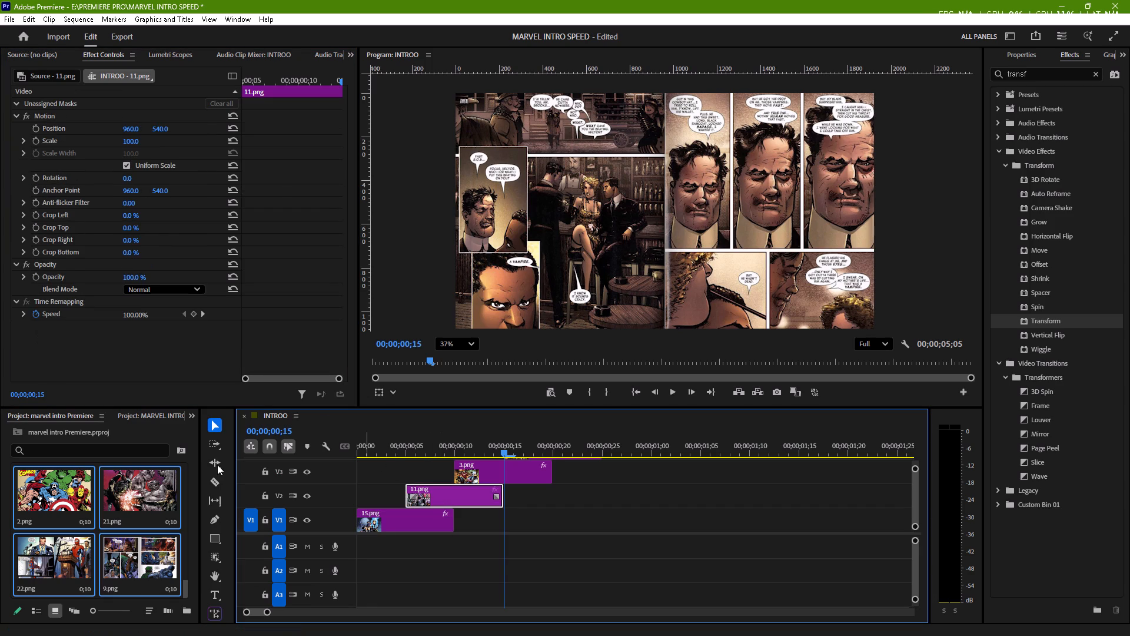
key(a)
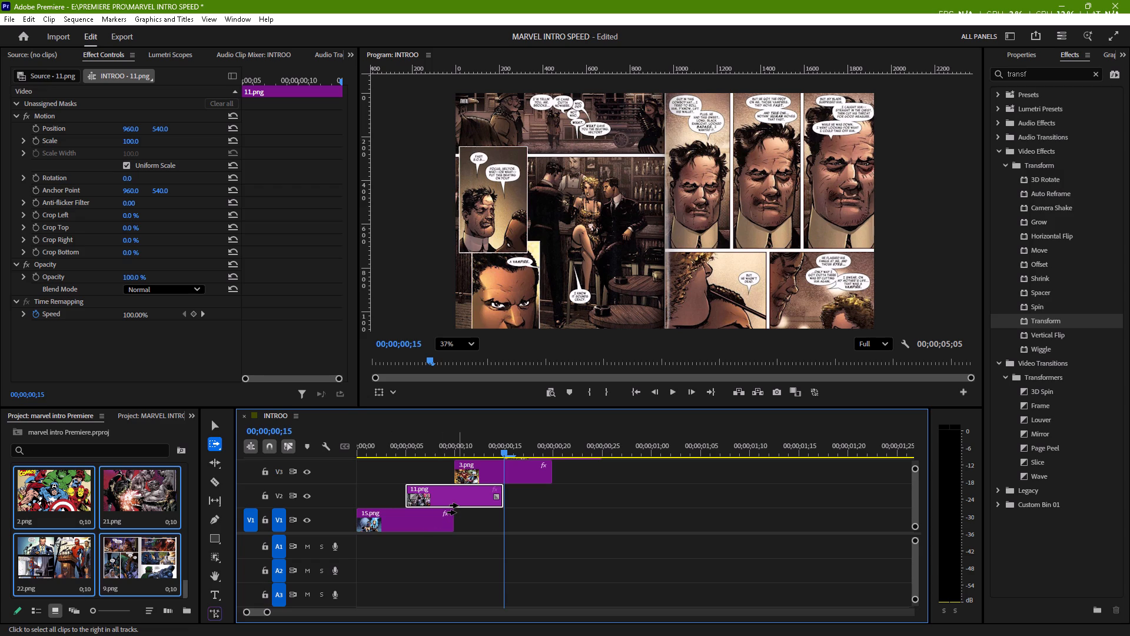
click(458, 505)
scroll(503, 495, up, 1)
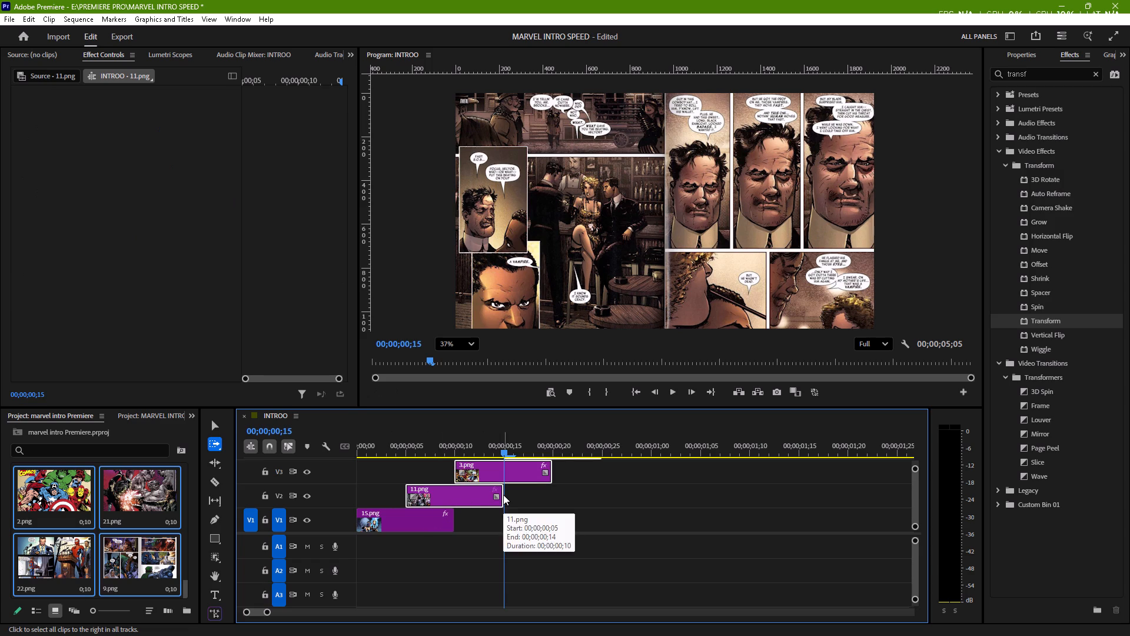
key(grave)
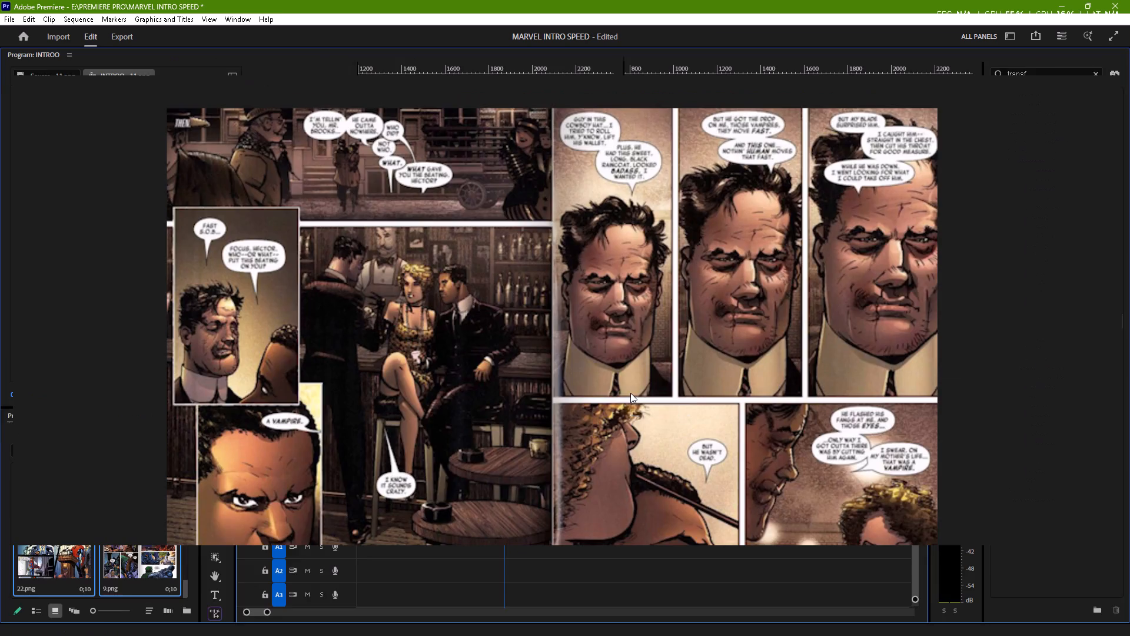
click(630, 393)
key(grave)
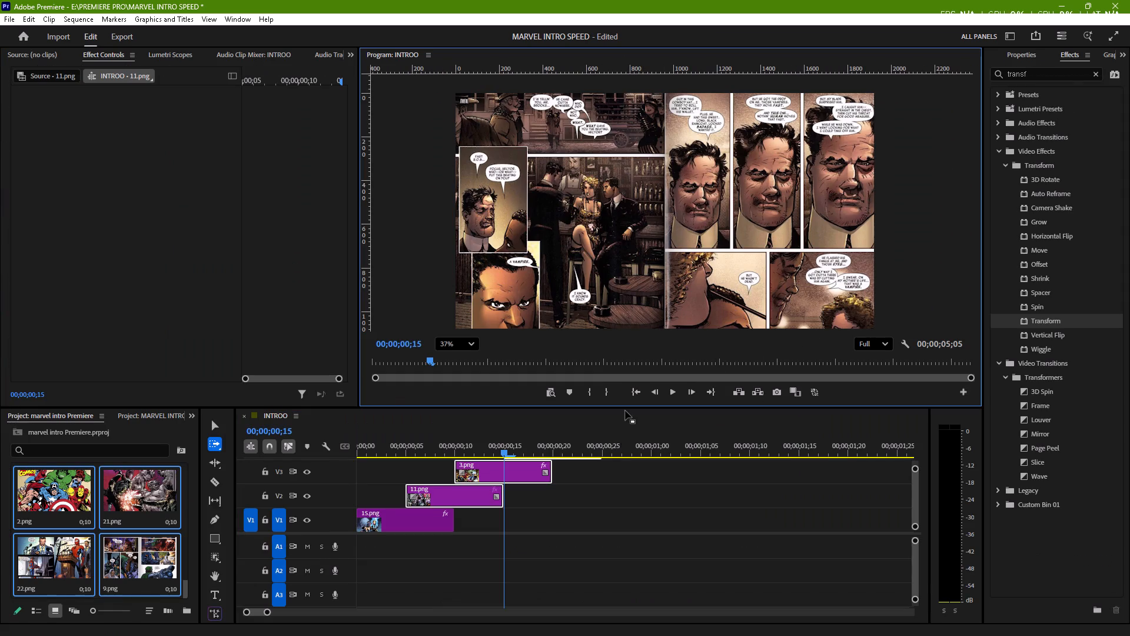
click(620, 470)
key(grave)
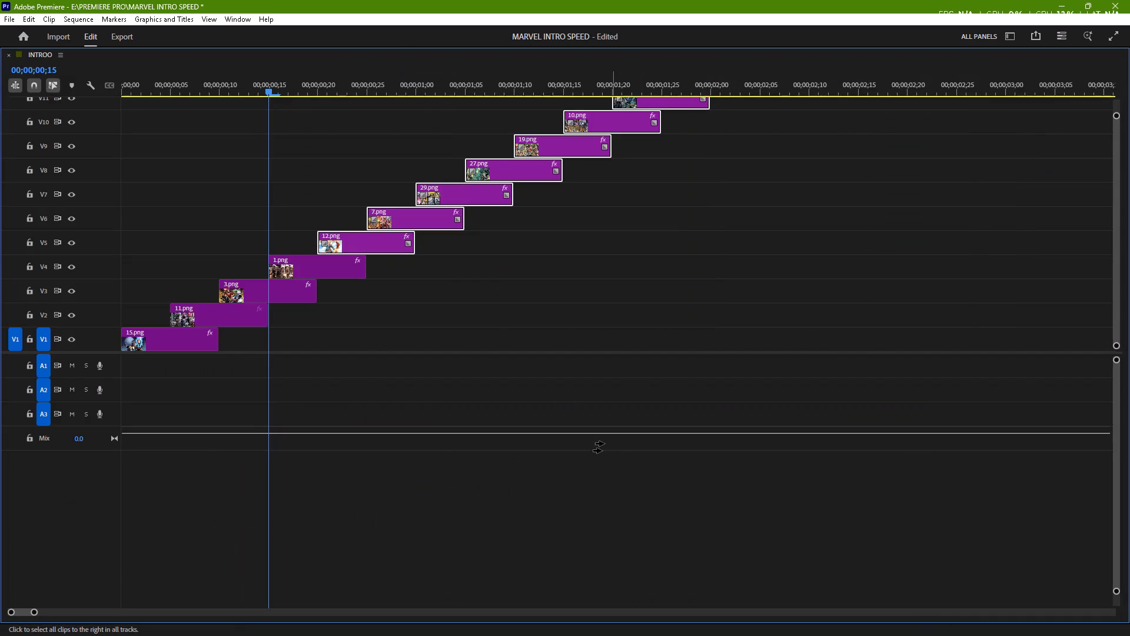
click(259, 307)
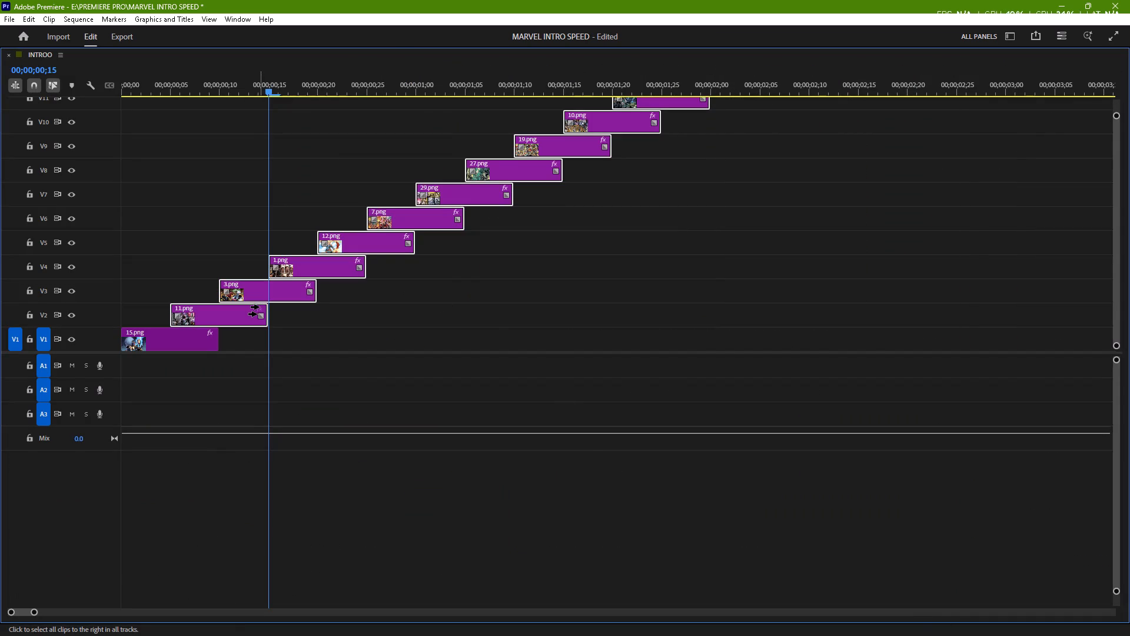
key(ctrl+v)
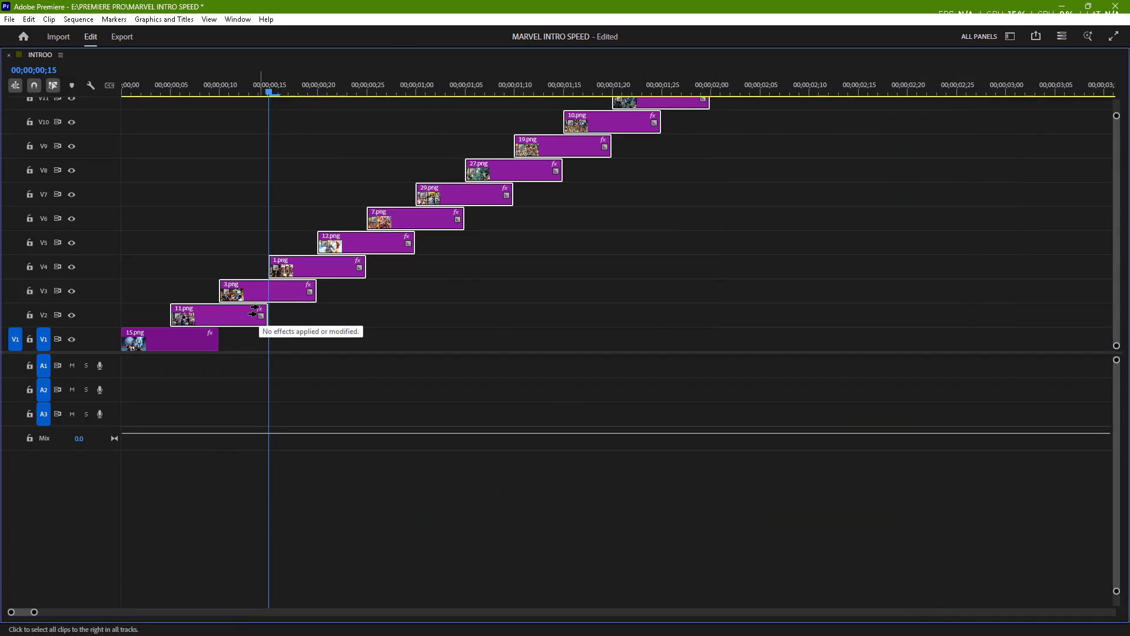
key(grave)
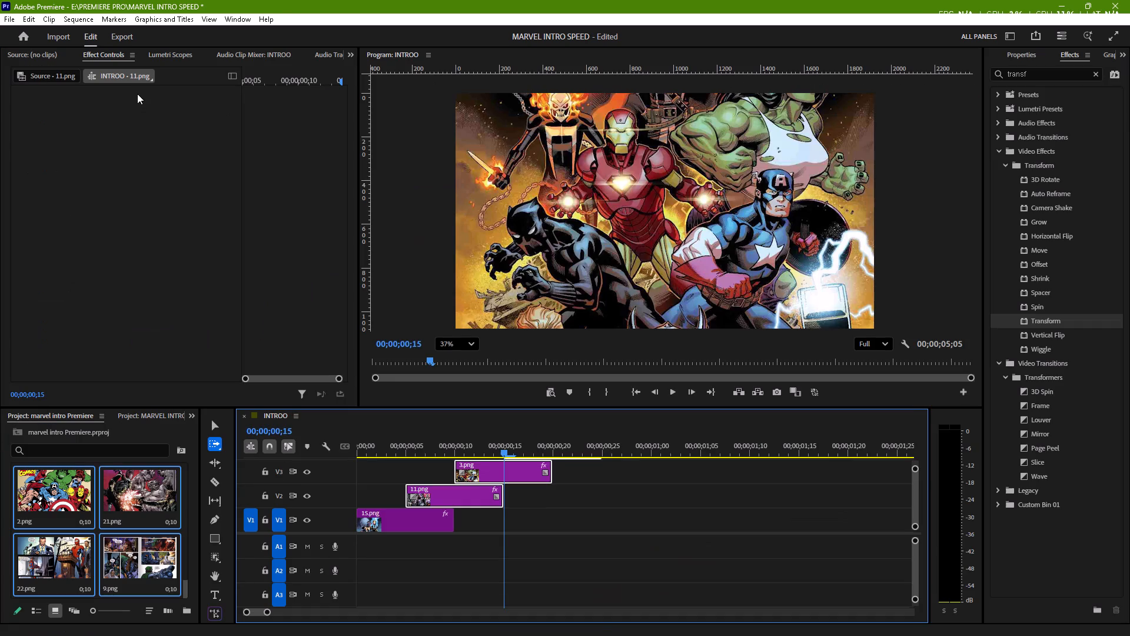
Play the INTROO sequence from 00;00;00;00 to review the slide-ins on all pages, and return the playhead to the start.
drag(508, 450, 350, 463)
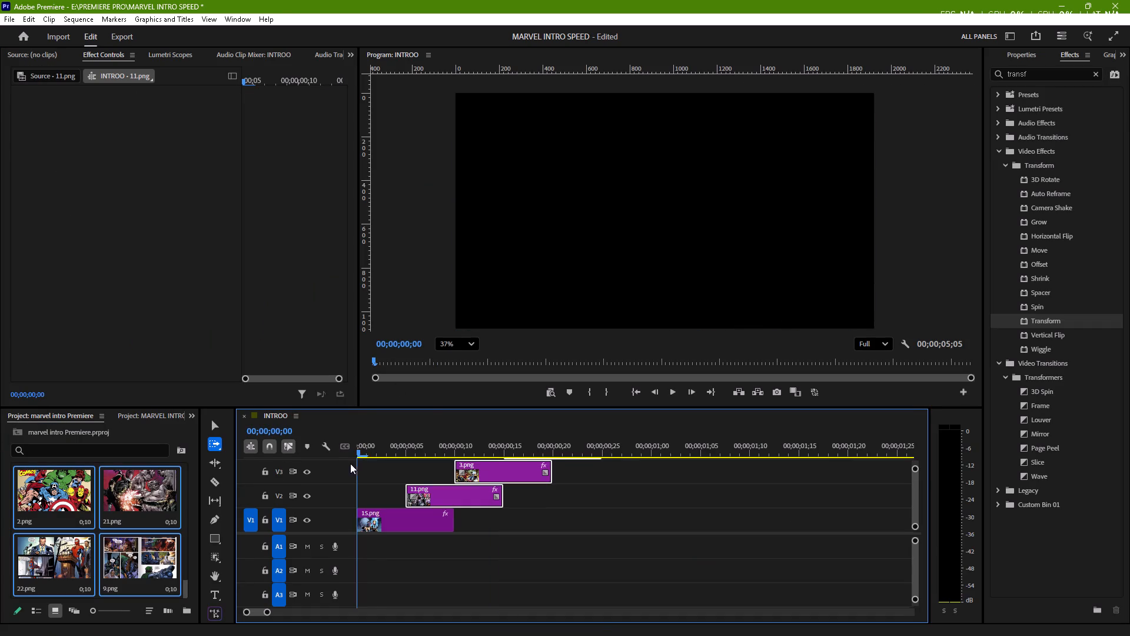
drag(350, 463, 347, 463)
key(space)
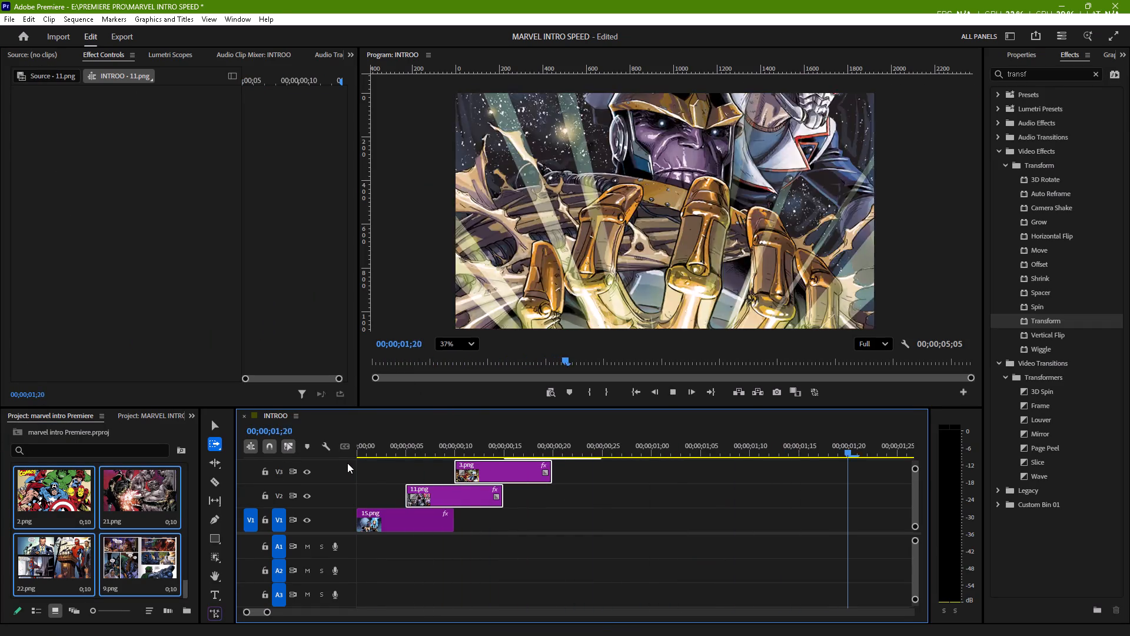
key(space)
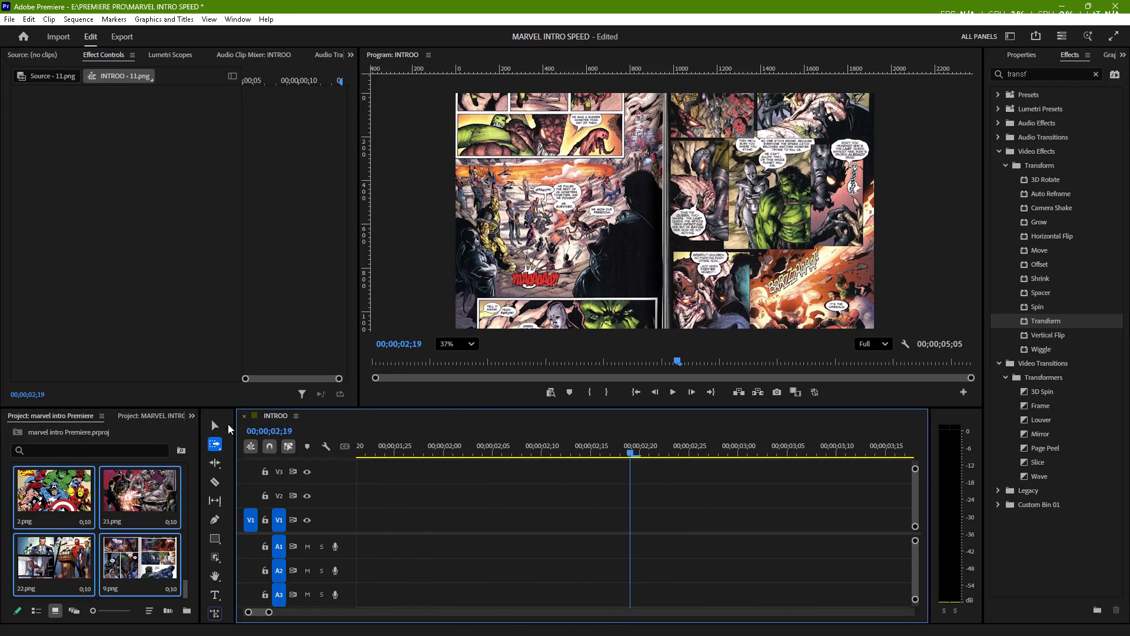
click(216, 425)
drag(630, 450, 527, 463)
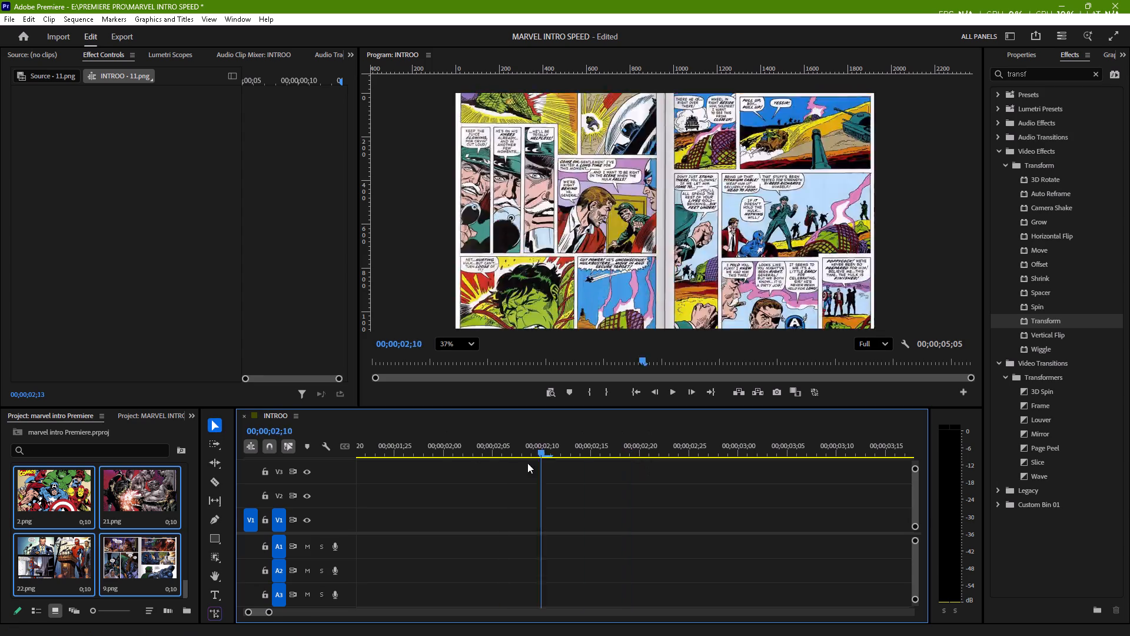
drag(527, 463, 207, 497)
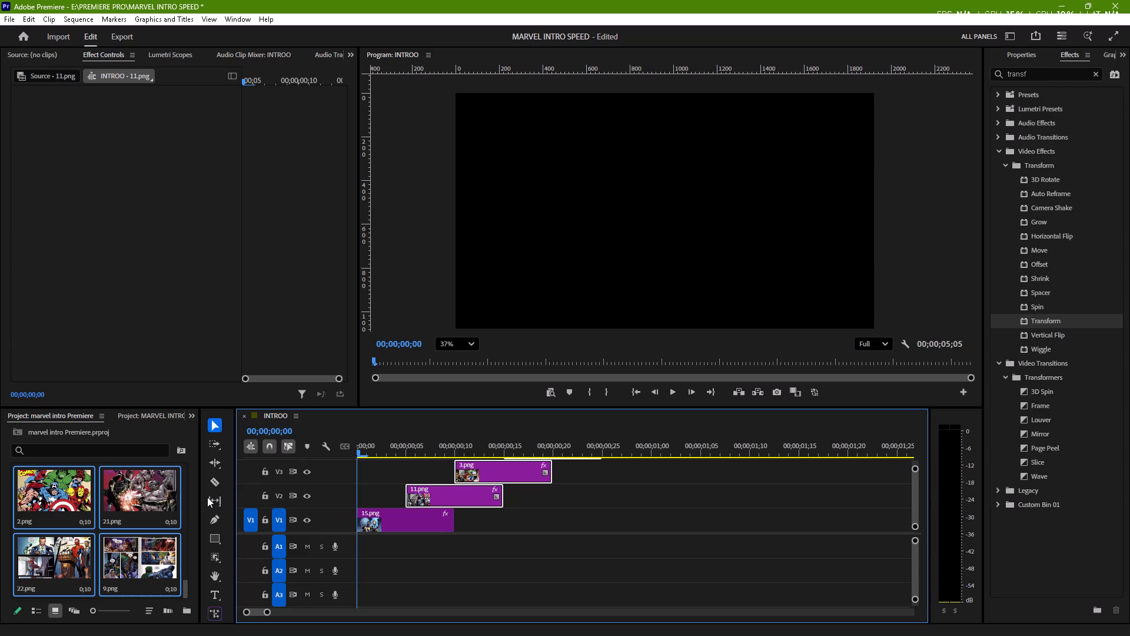
Nest all clips from 15.png onward into one nested sequence named COMIC BOOK.
key(a)
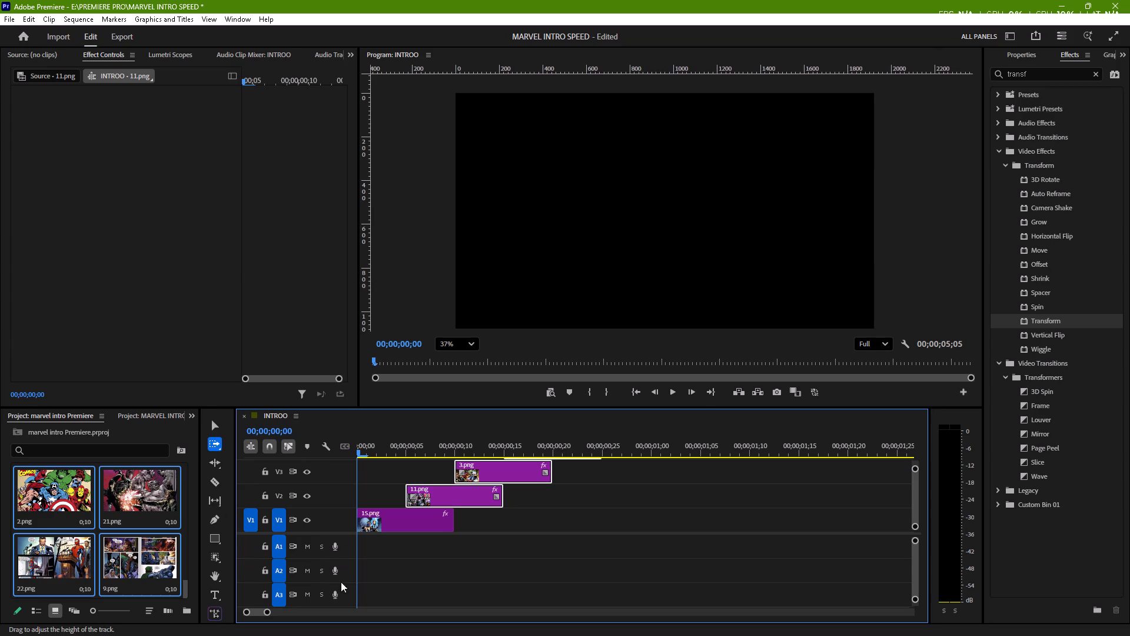
click(398, 517)
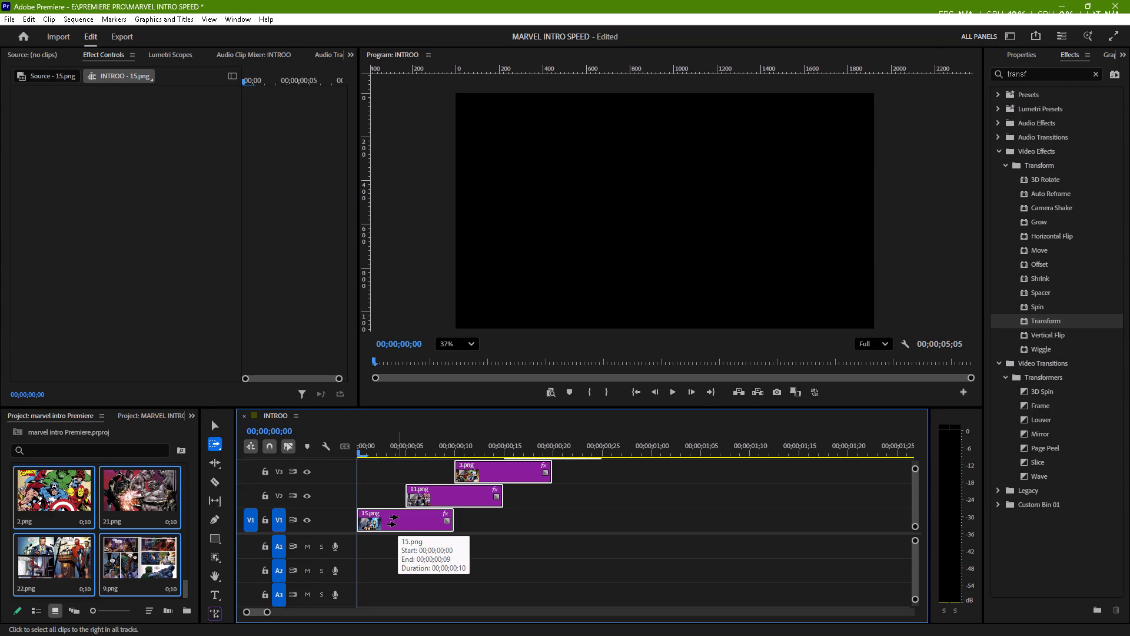
right_click(398, 517)
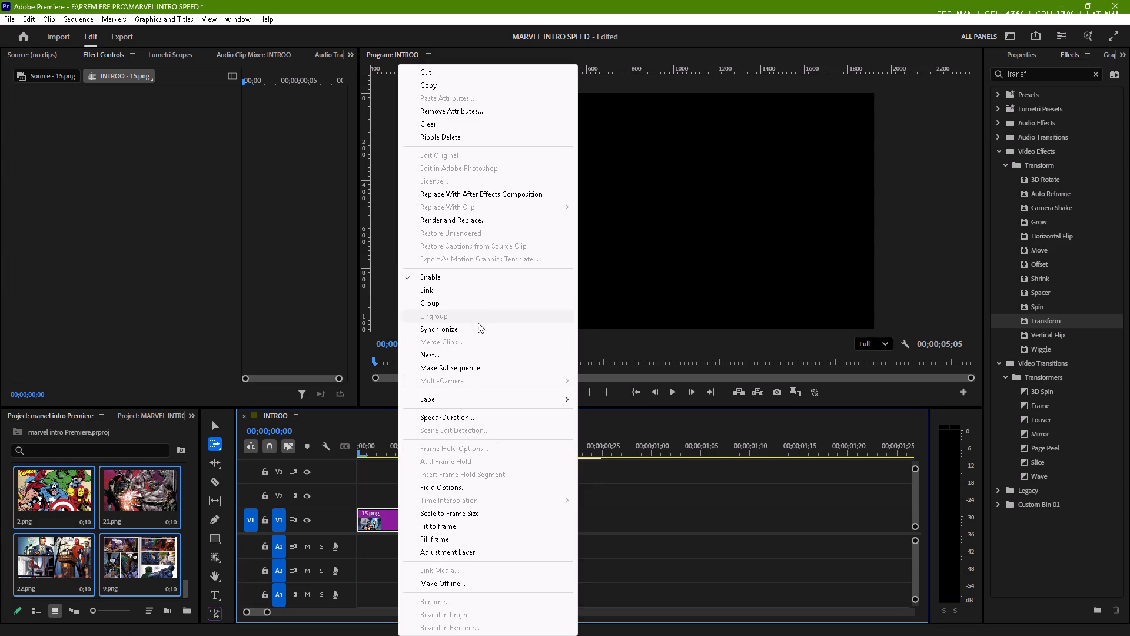
click(466, 351)
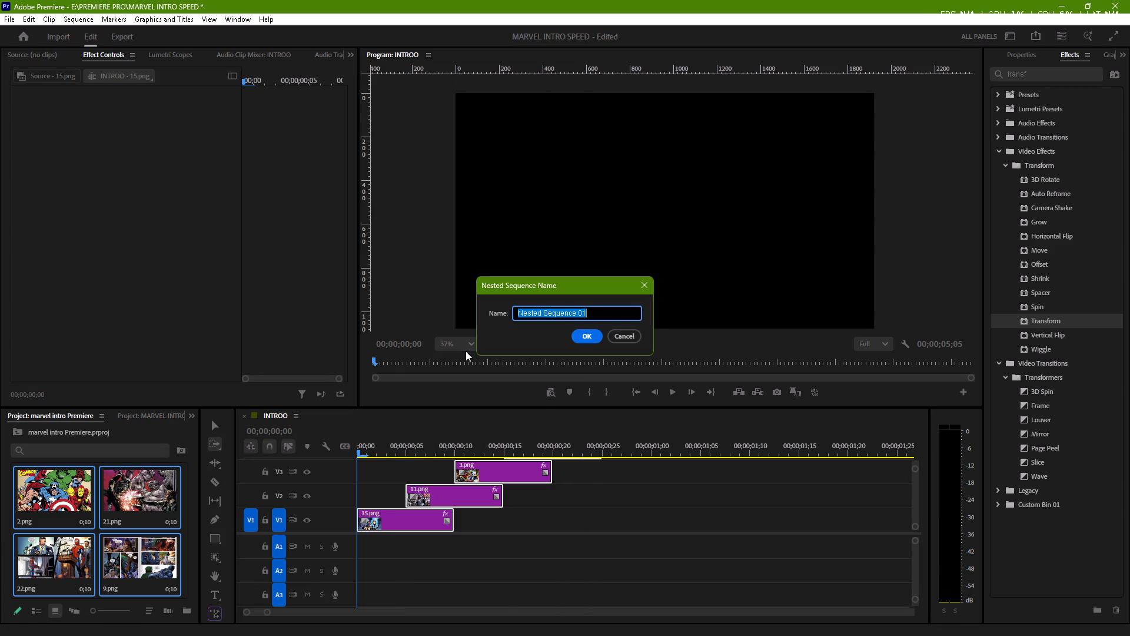
text(COMIC BOOK)
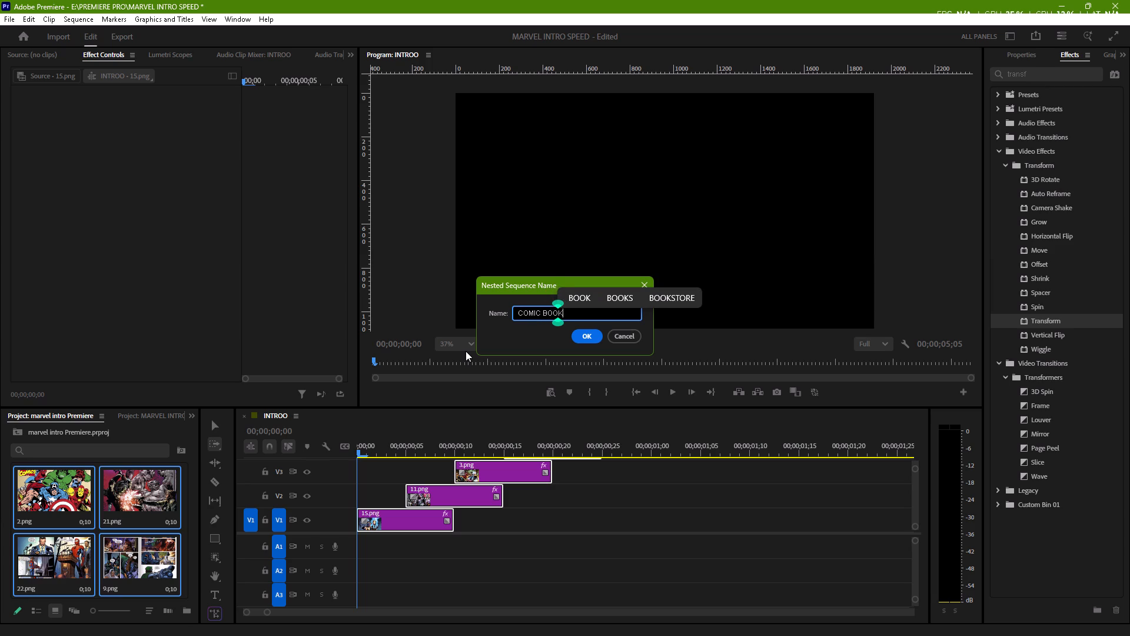
click(591, 339)
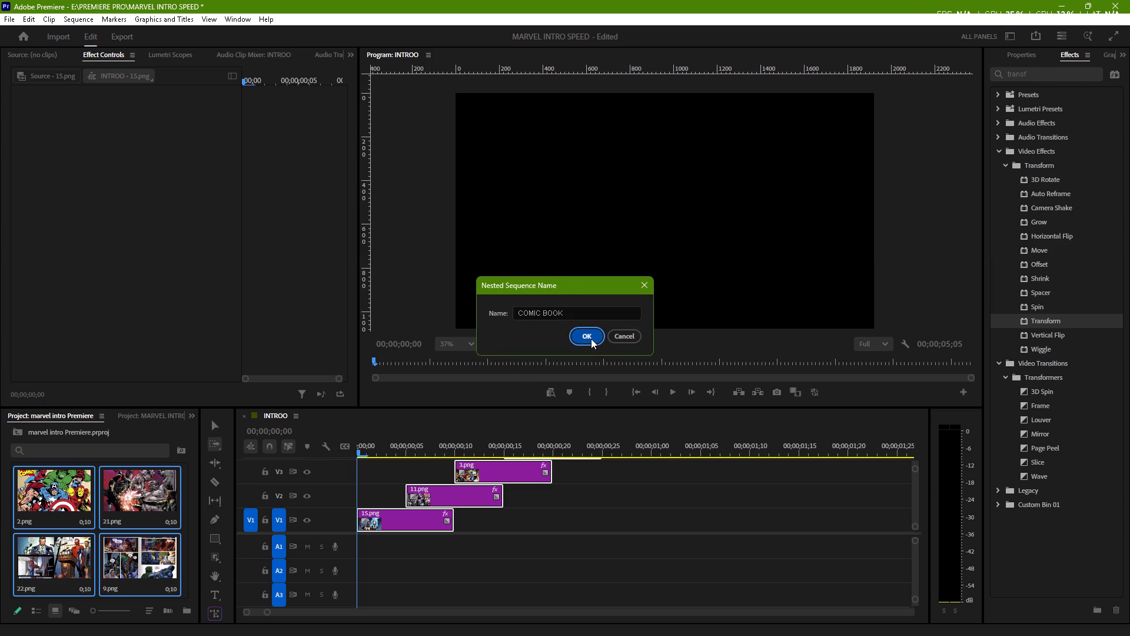
Play the nested COMIC BOOK clip to check the animation, and return the playhead to 00;00;00;00.
key(space)
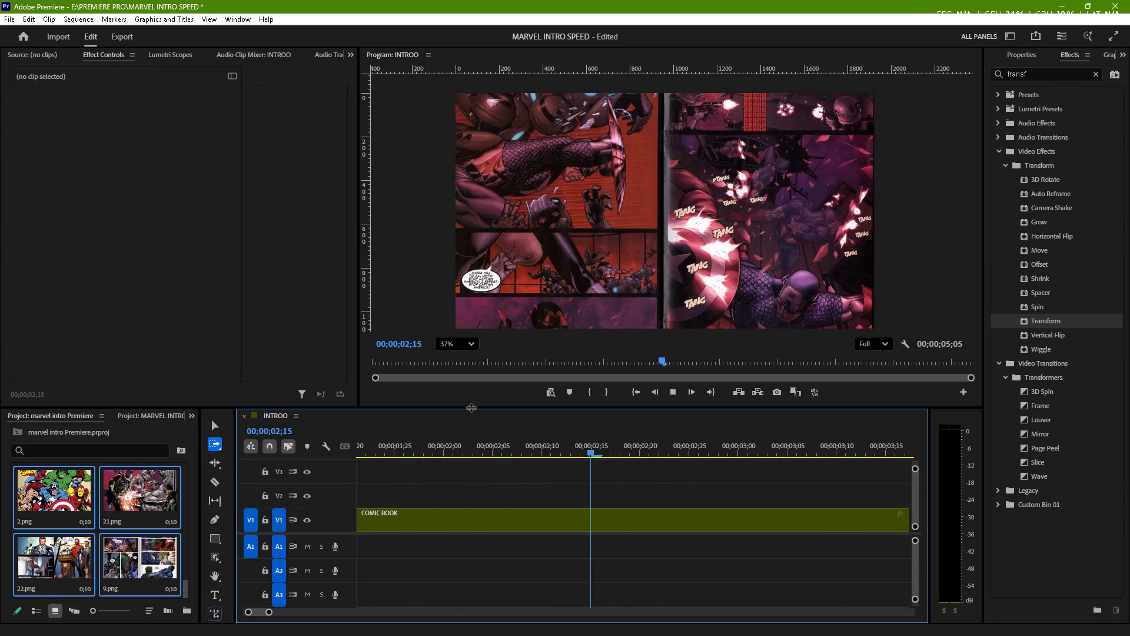
key(space)
drag(268, 612, 281, 612)
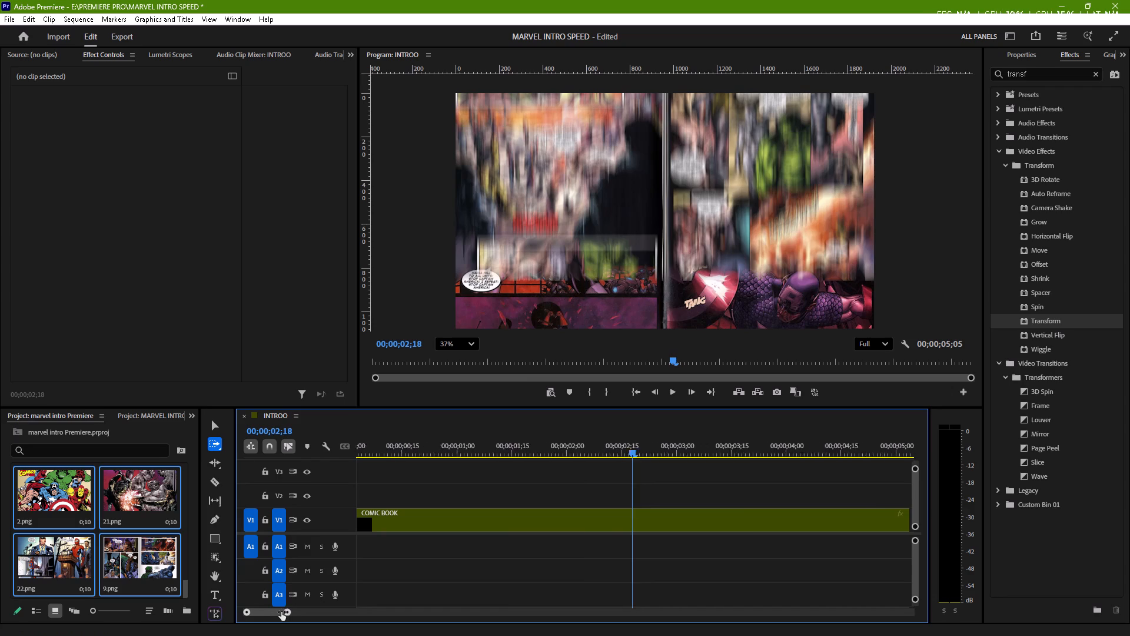
drag(281, 612, 295, 614)
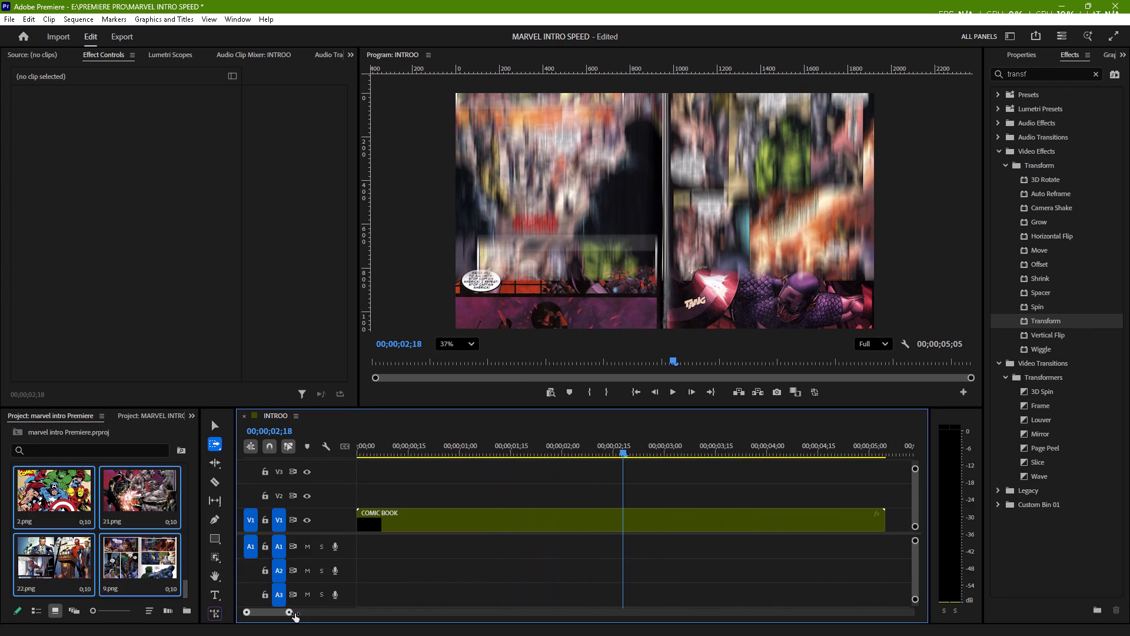
drag(295, 614, 295, 614)
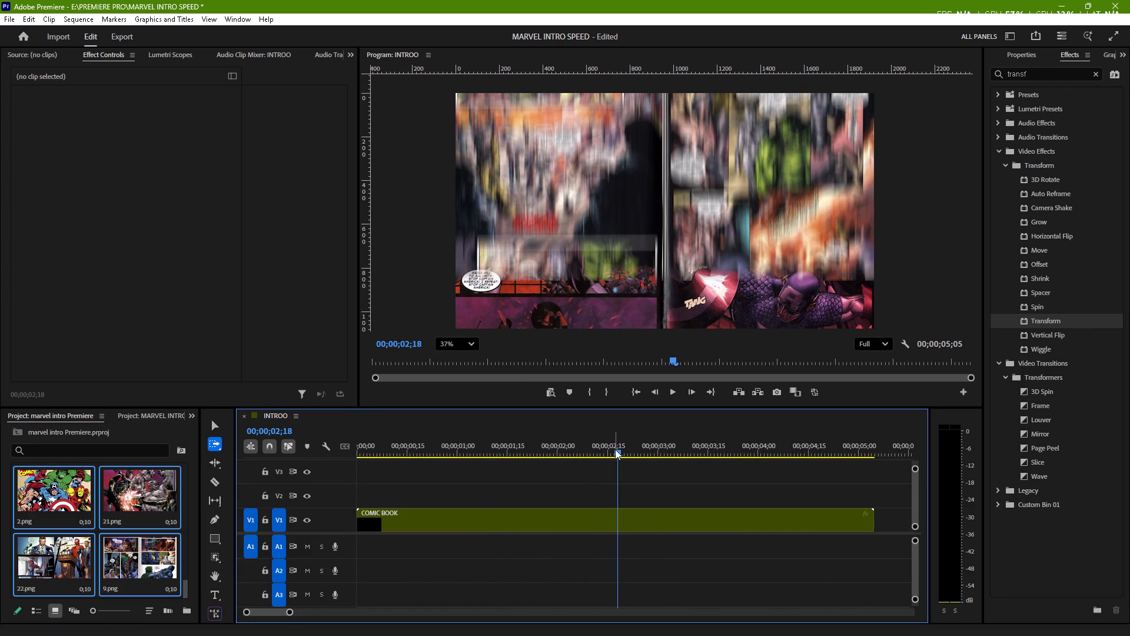
drag(615, 449, 288, 511)
key(v)
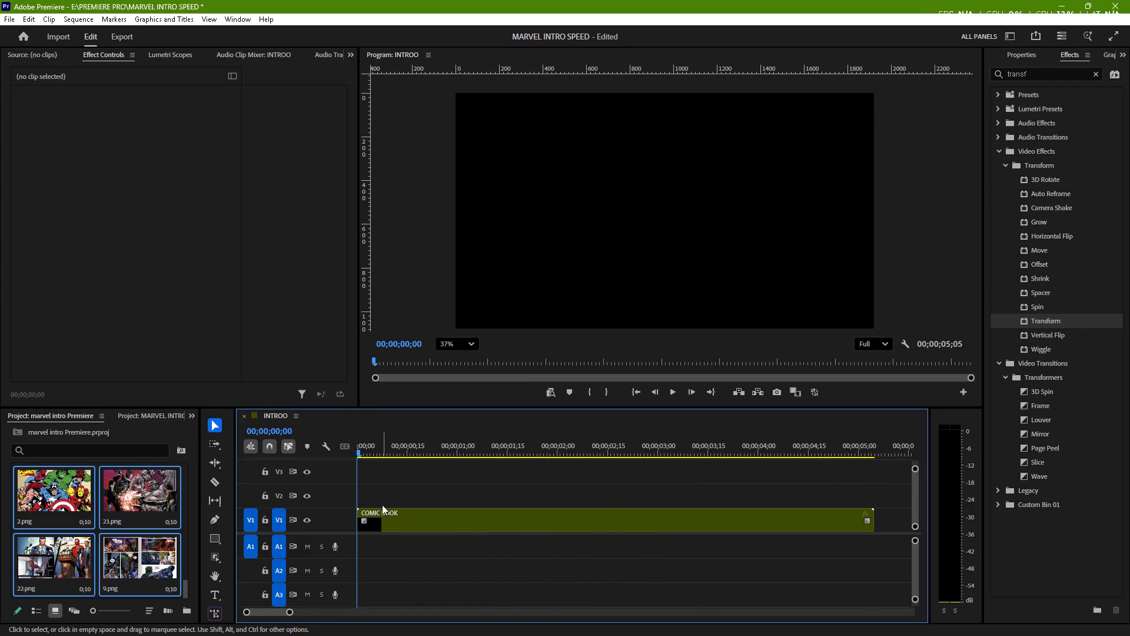
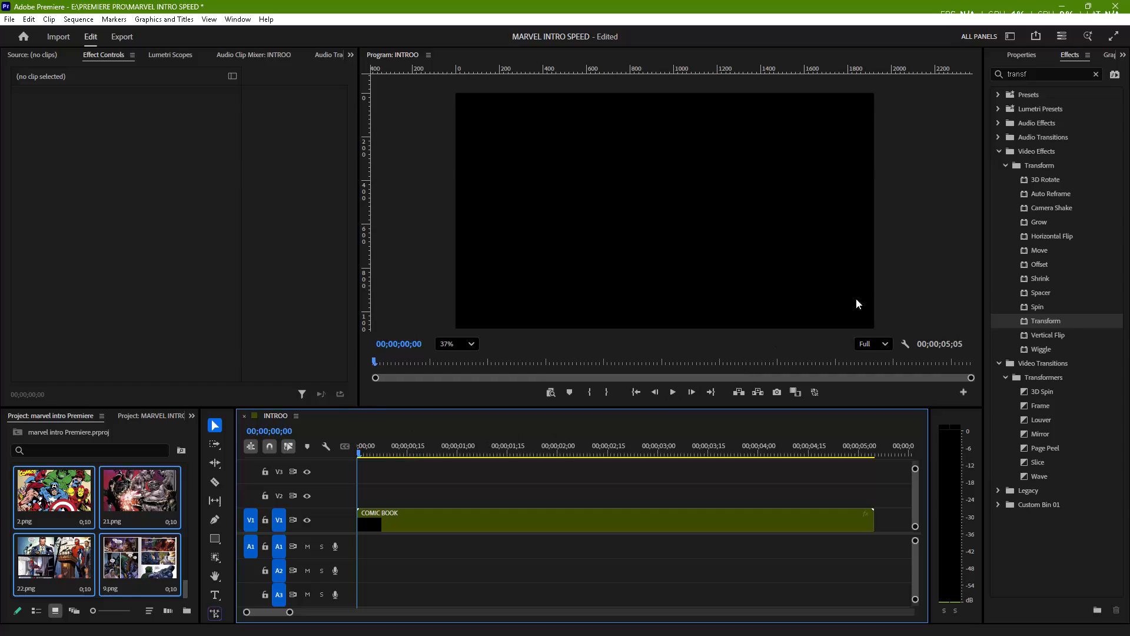
Find the Basic 3D effect and apply it to the nested COMIC BOOK clip on V1.
drag(1038, 78, 952, 99)
text(BASIC)
key(space)
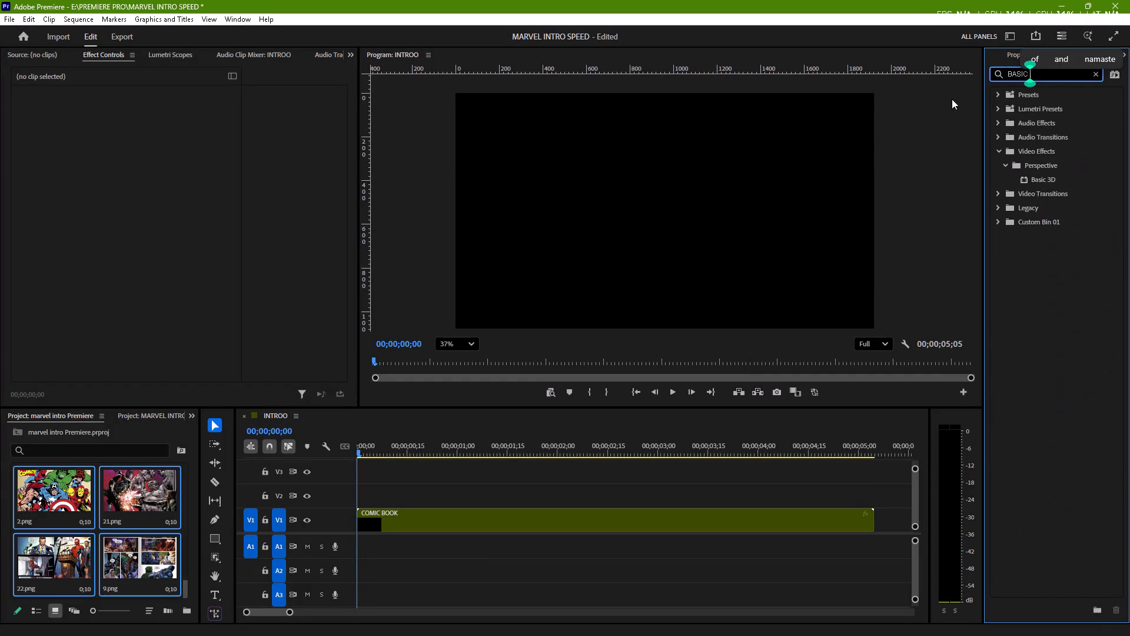
text(3D)
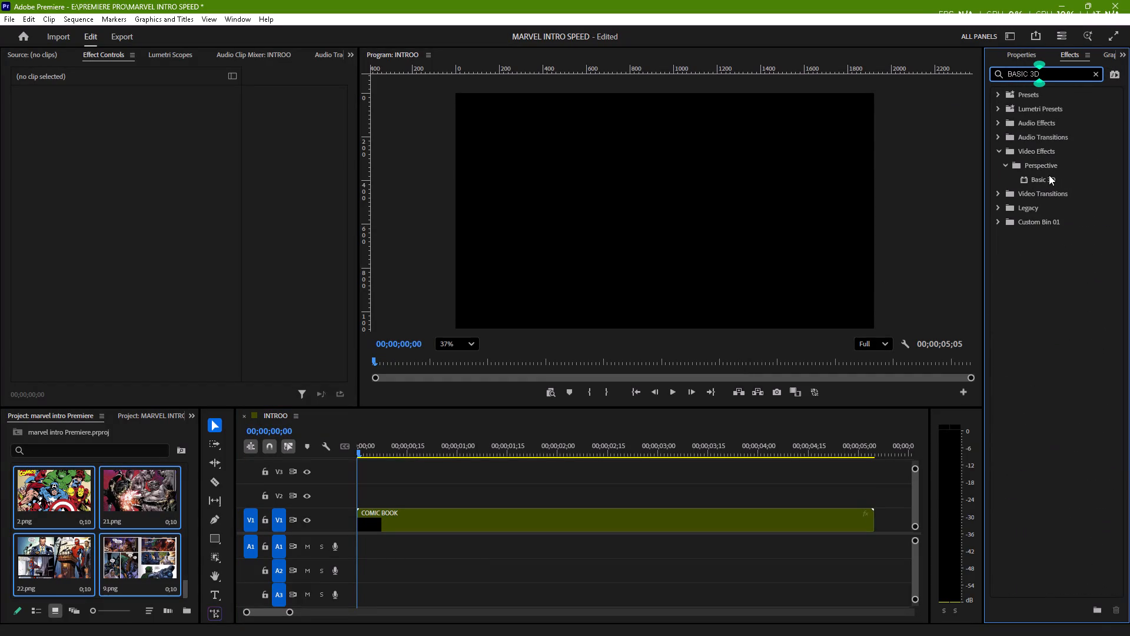
drag(1049, 175, 816, 520)
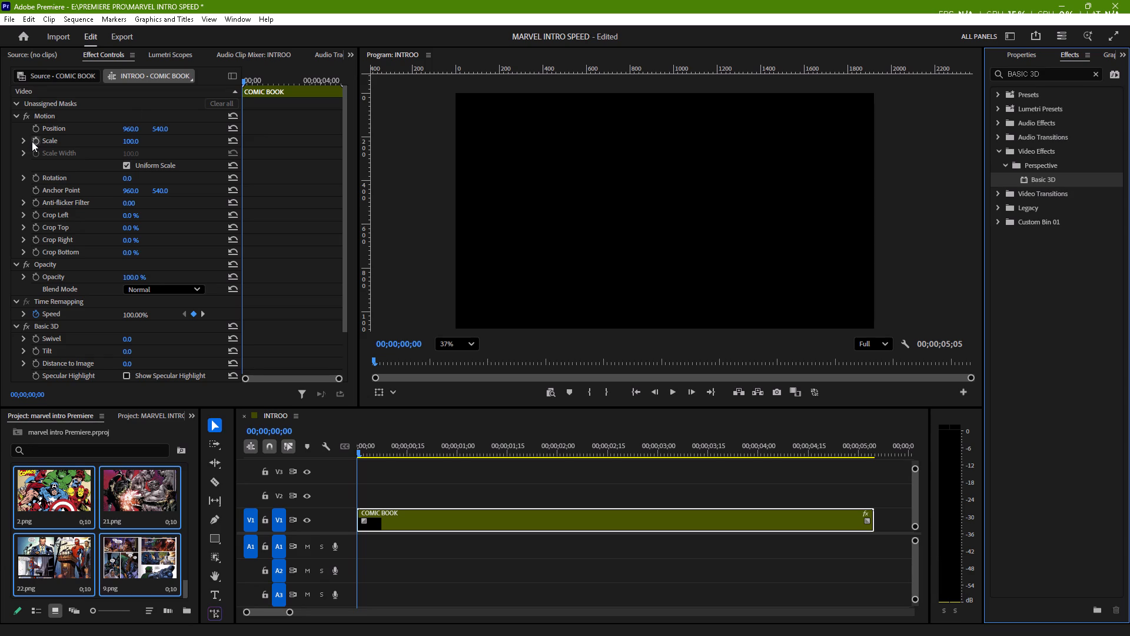
Enable keyframing at 00;00;00;00 for the COMIC BOOK clip's Scale and Rotation, and for the Basic 3D Swivel and Tilt.
scroll(32, 141, up, 2)
scroll(32, 141, down, 1)
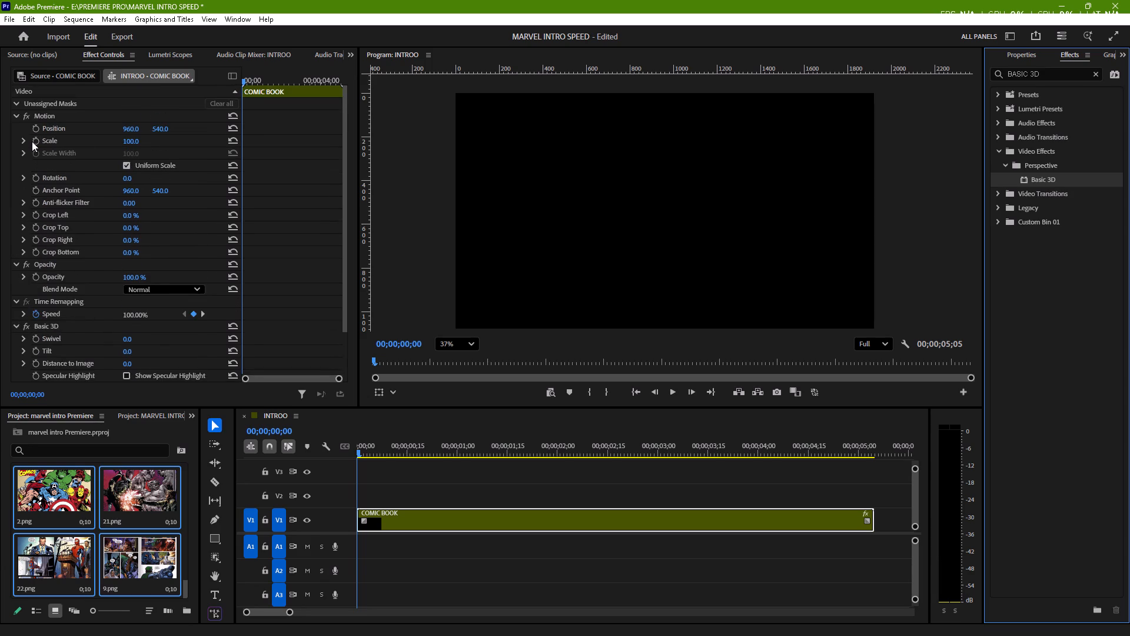
scroll(32, 141, down, 1)
scroll(32, 141, up, 1)
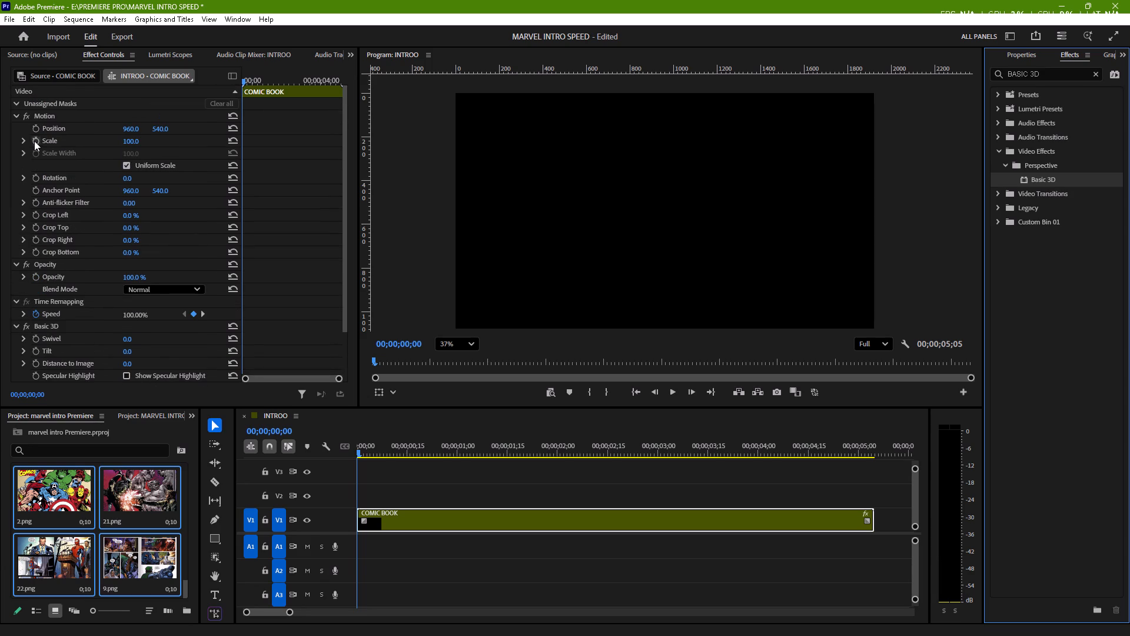
click(35, 141)
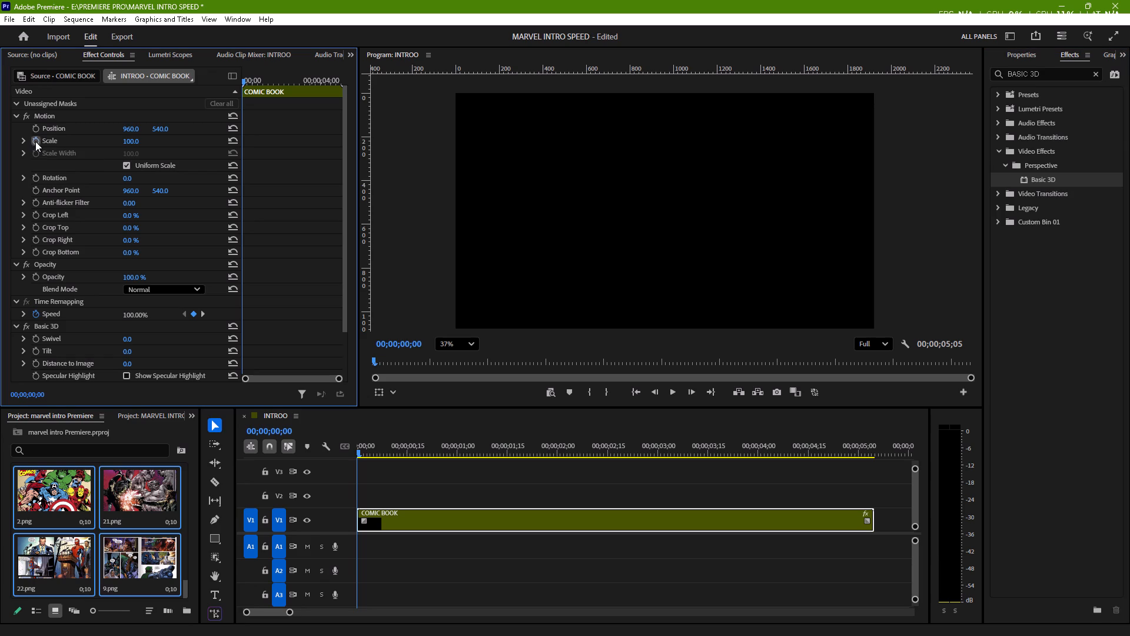
click(37, 175)
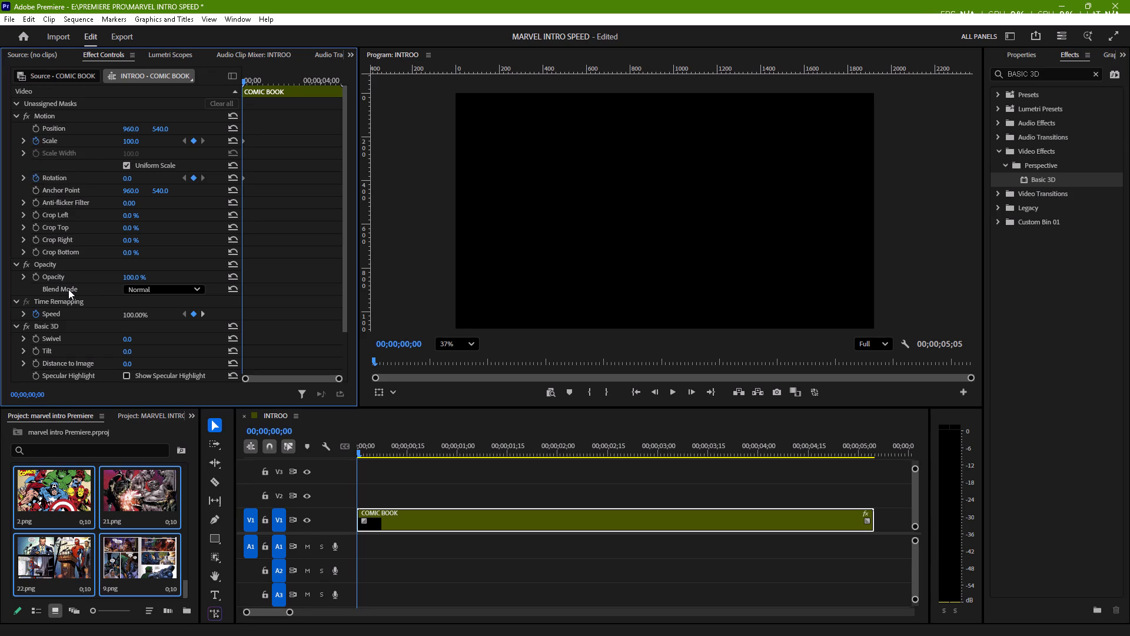
click(34, 337)
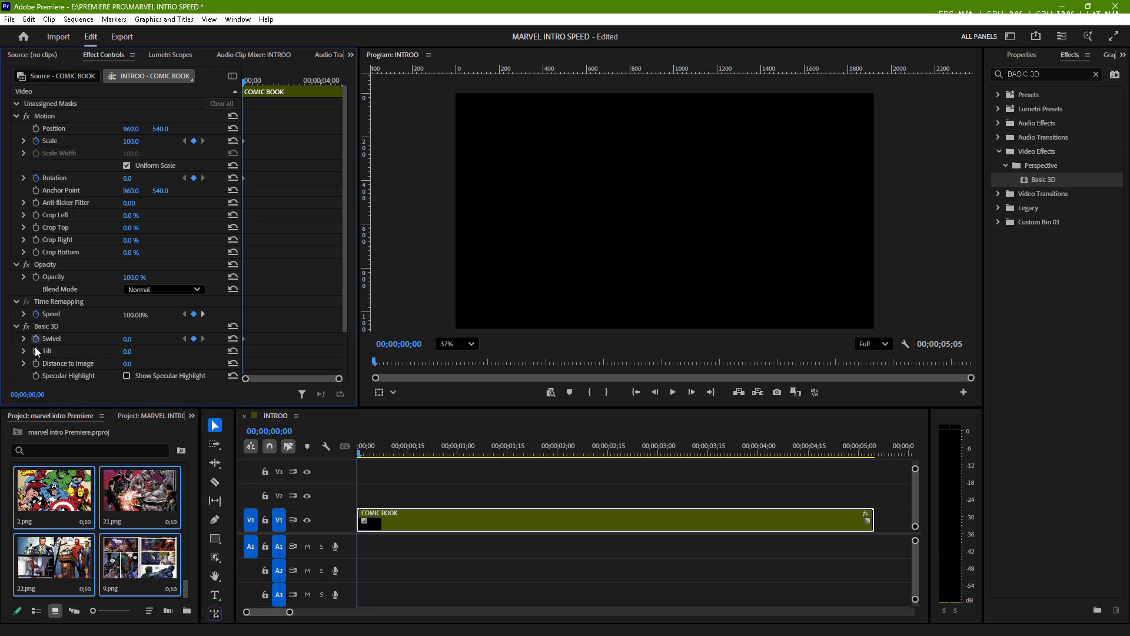
click(36, 352)
Set the playhead to 00;00;03;14 and move the Swivel and Tilt keyframes from the clip's start to it.
key(Right)
key(Right)
key(Right)
key(Right)
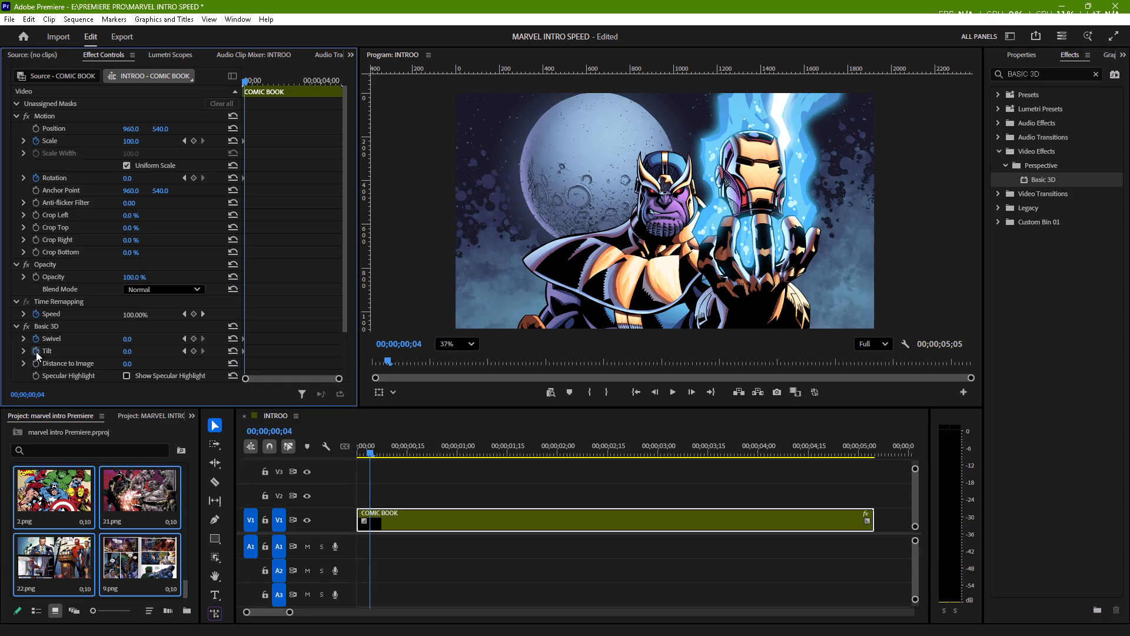
key(Right)
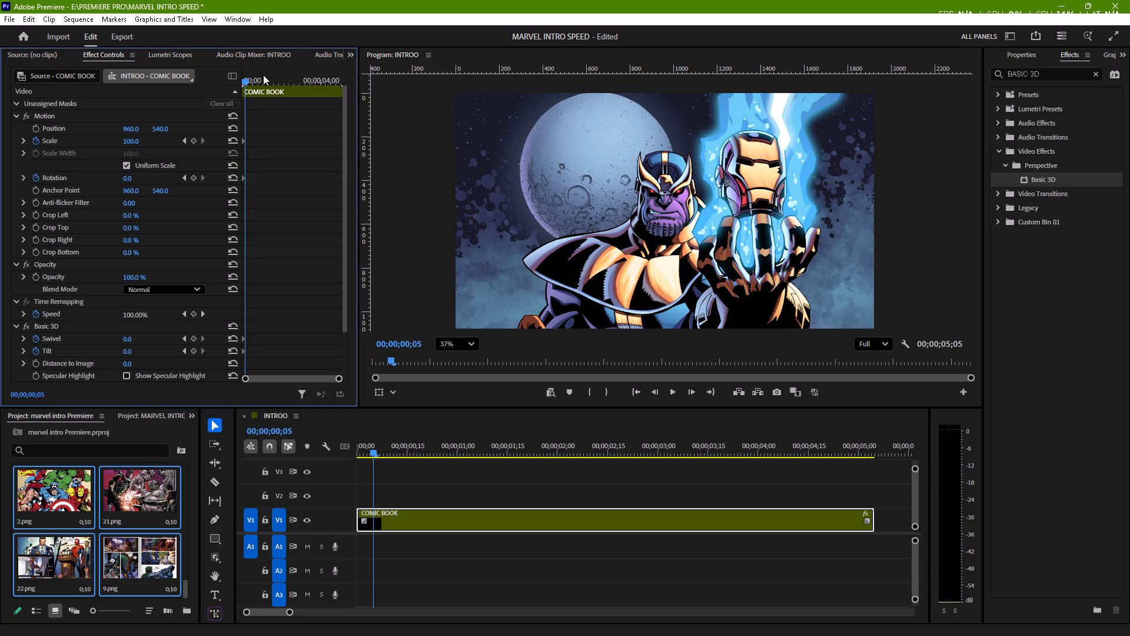
drag(245, 81, 298, 90)
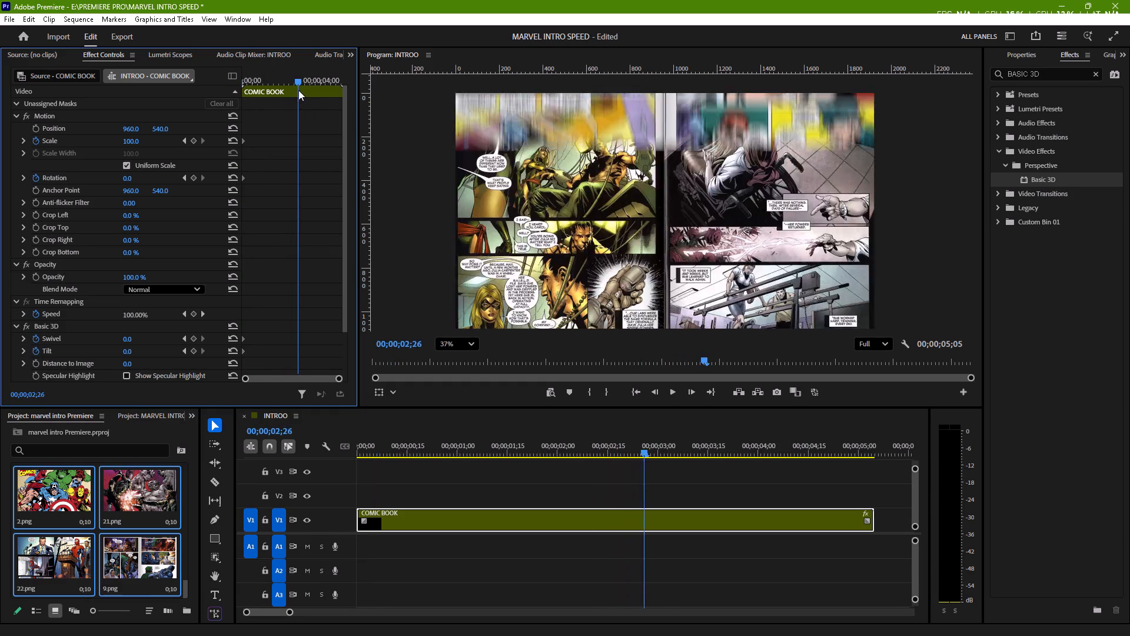
drag(298, 90, 310, 93)
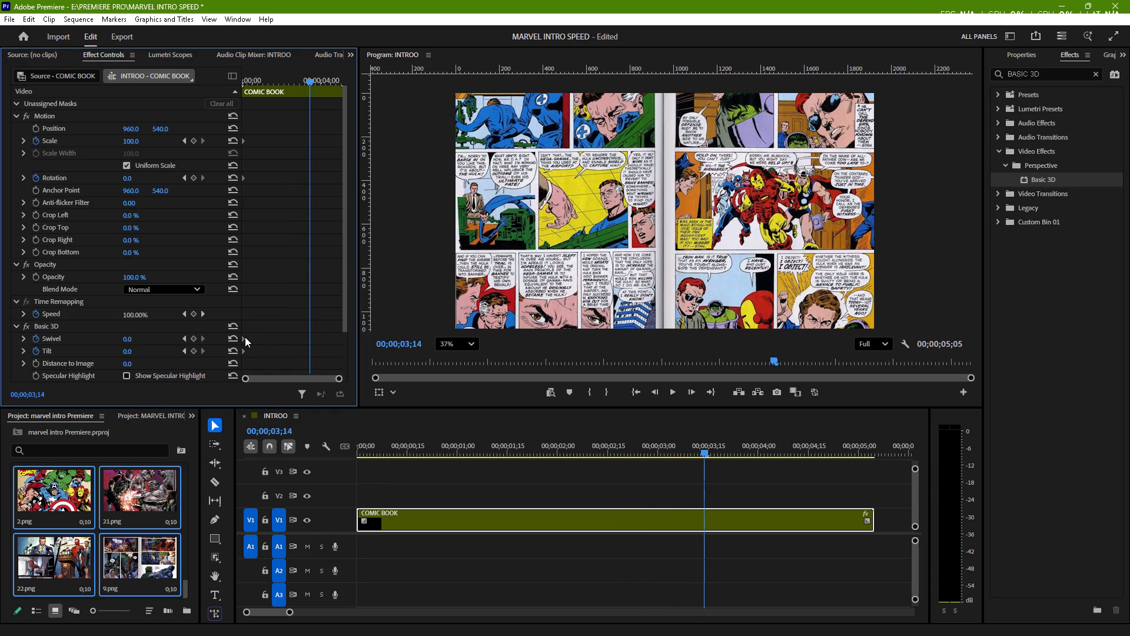
drag(245, 337, 311, 344)
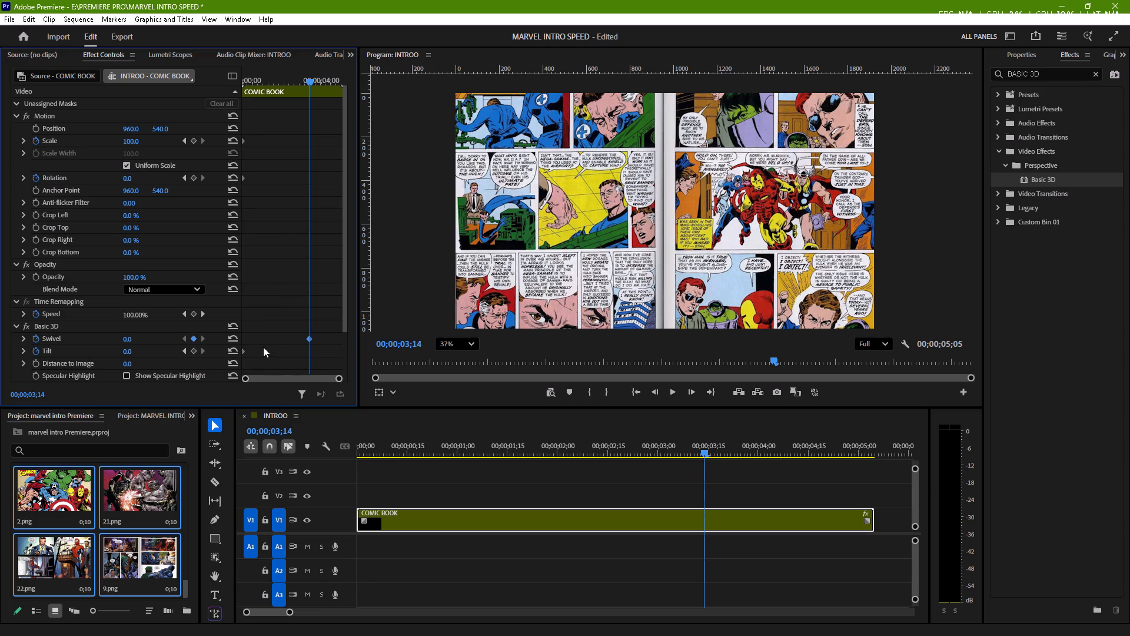
drag(242, 350, 310, 353)
Move the Scale and Rotation keyframes from the start to the end of the COMIC BOOK clip.
drag(242, 139, 262, 144)
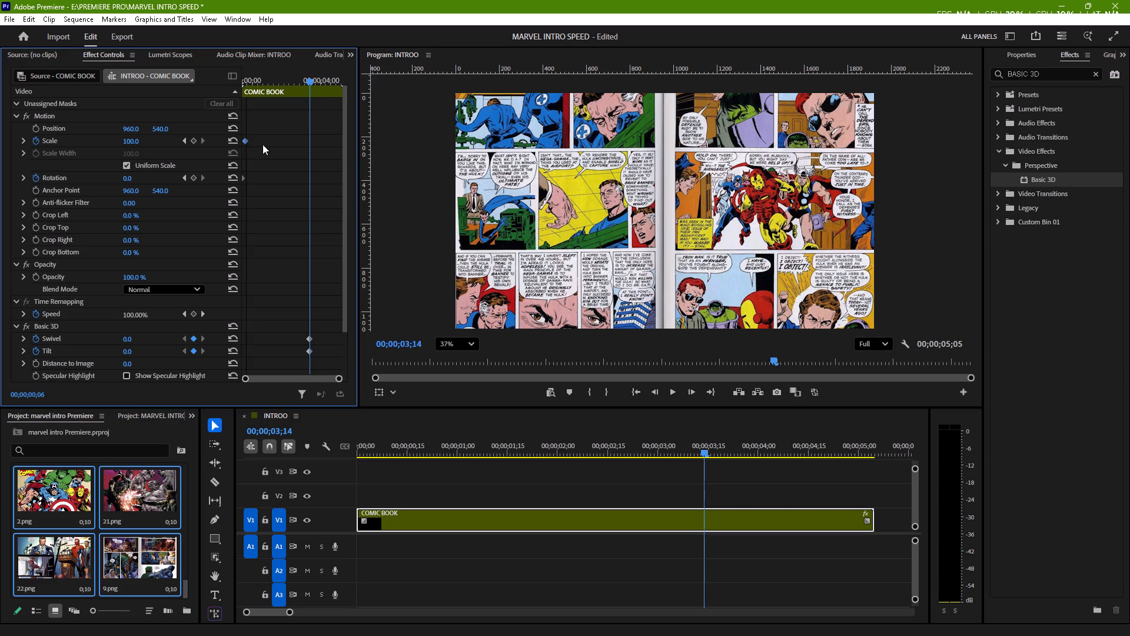
drag(262, 144, 347, 159)
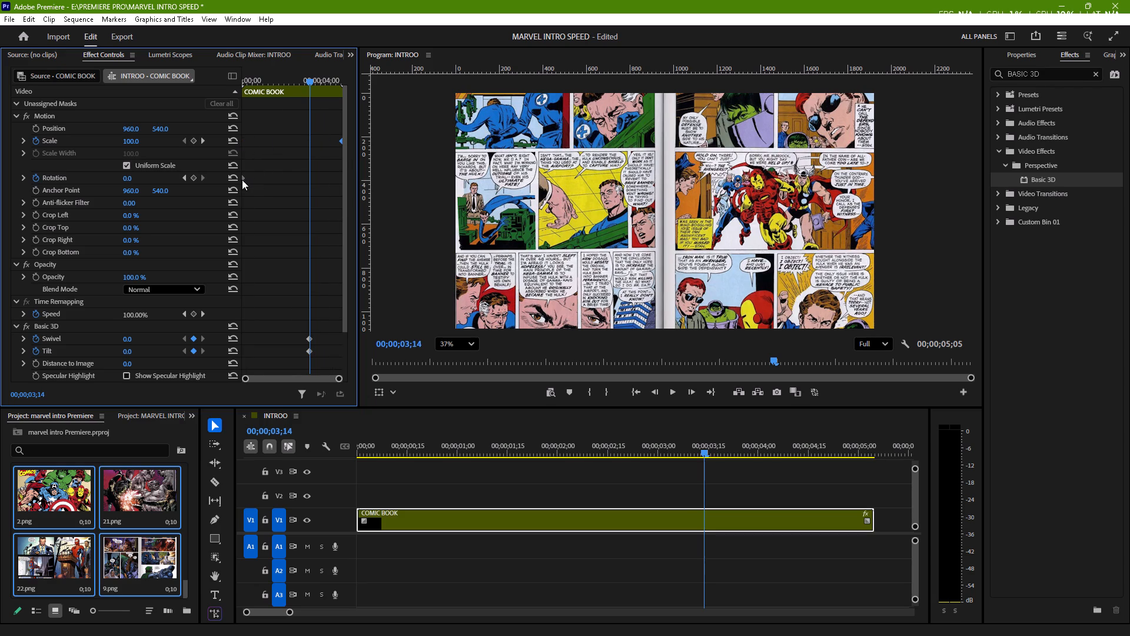
drag(242, 178, 346, 191)
Set the Basic 3D Swivel to -22° and Tilt to -12° on their keyframes at 00;00;03;14.
drag(127, 339, 118, 342)
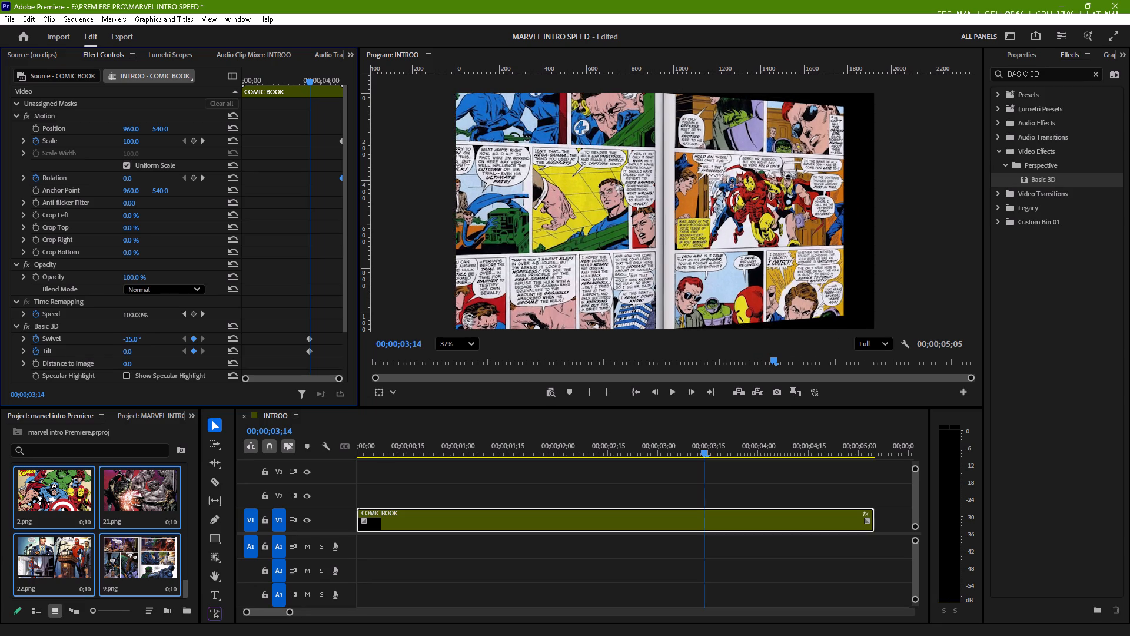
drag(118, 342, 114, 342)
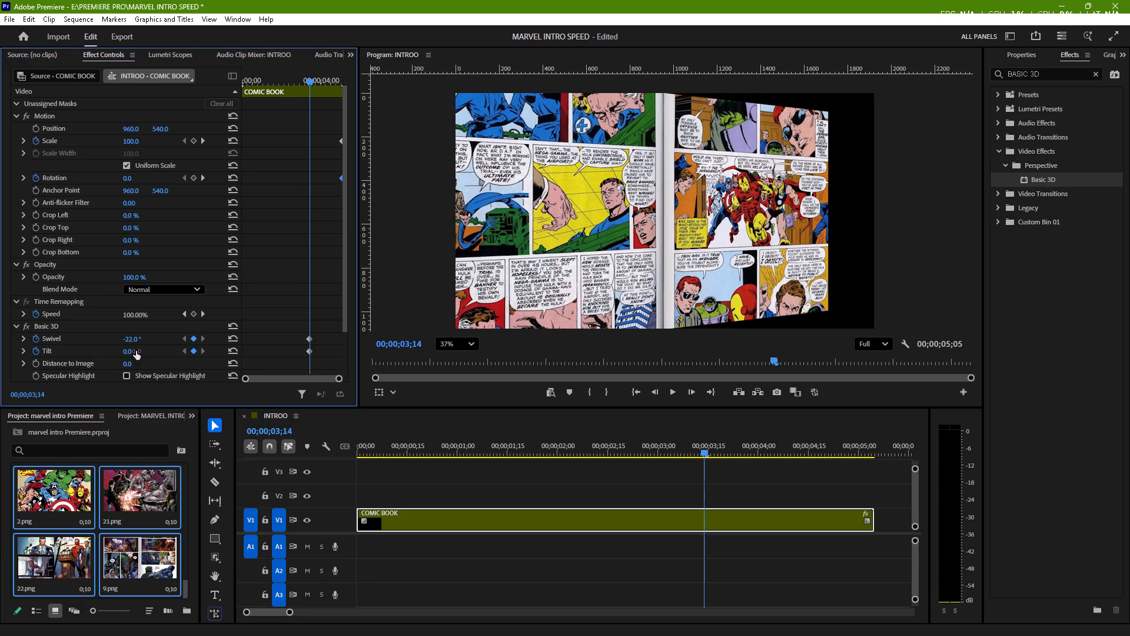
drag(127, 350, 115, 356)
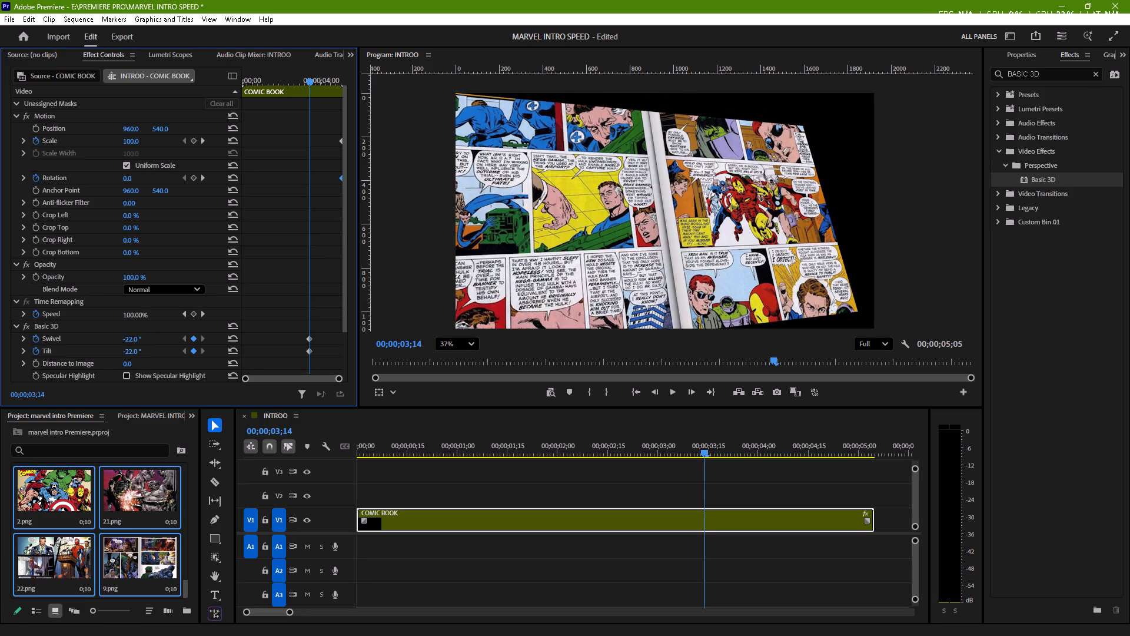
drag(115, 356, 121, 356)
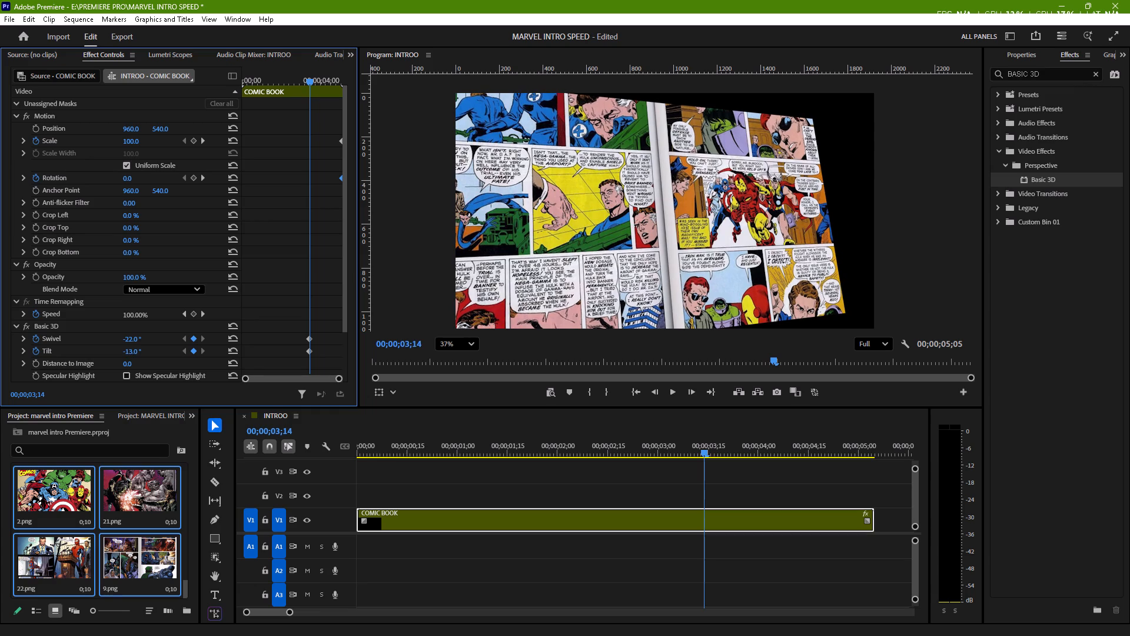
drag(121, 356, 121, 356)
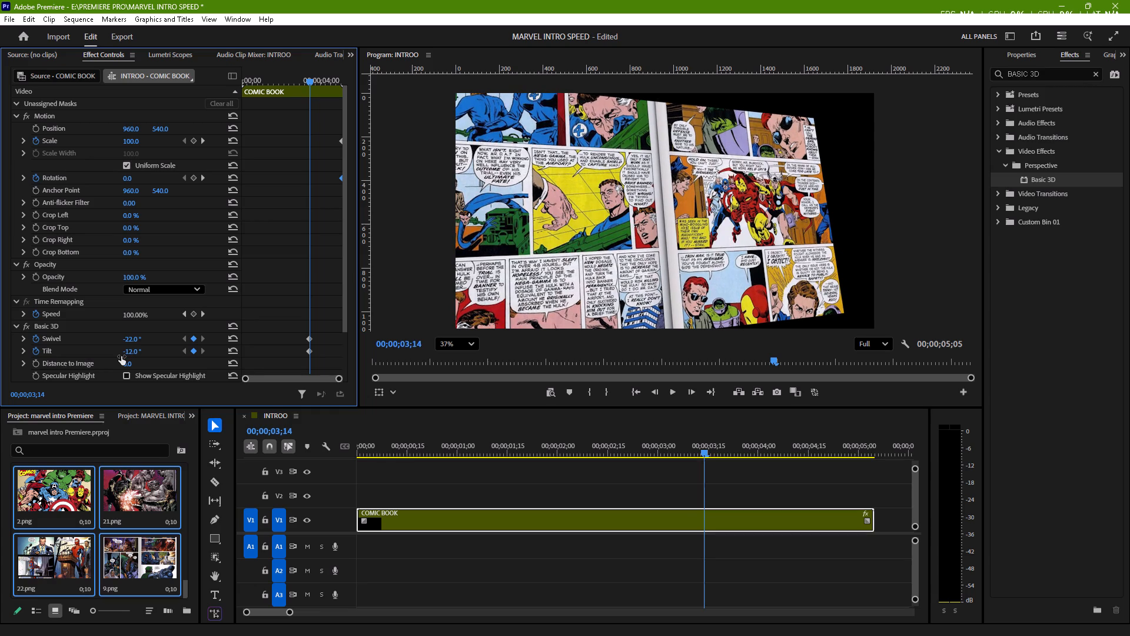
Set the playhead to 00;00;01;08 and keyframe the COMIC BOOK clip's Rotation at -40° and Scale at 197.
drag(311, 79, 270, 91)
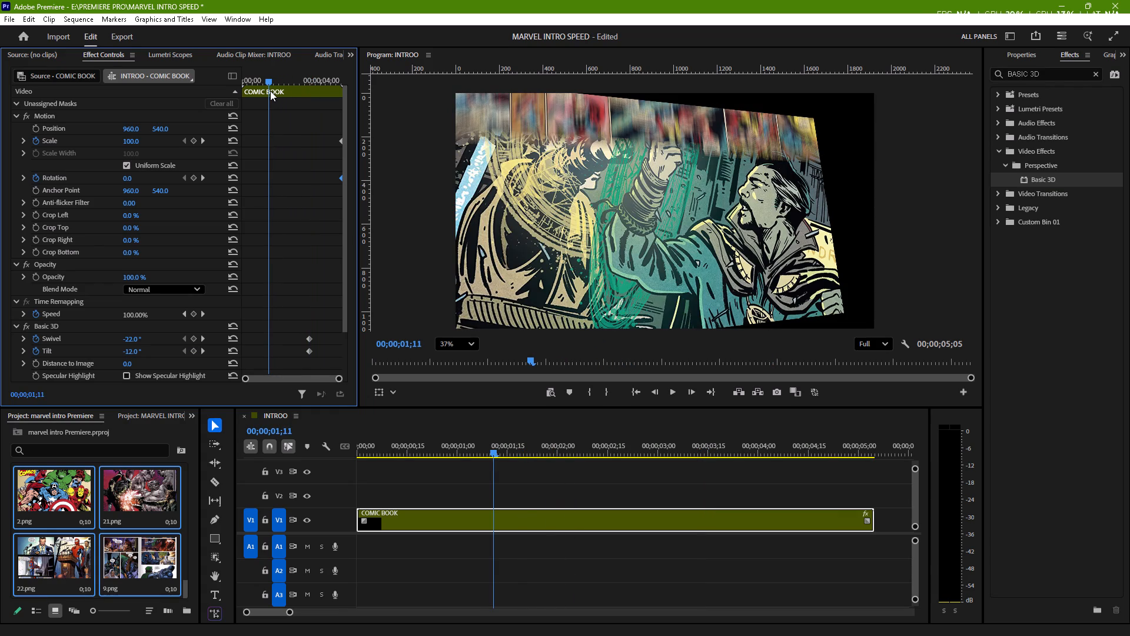
drag(270, 91, 268, 91)
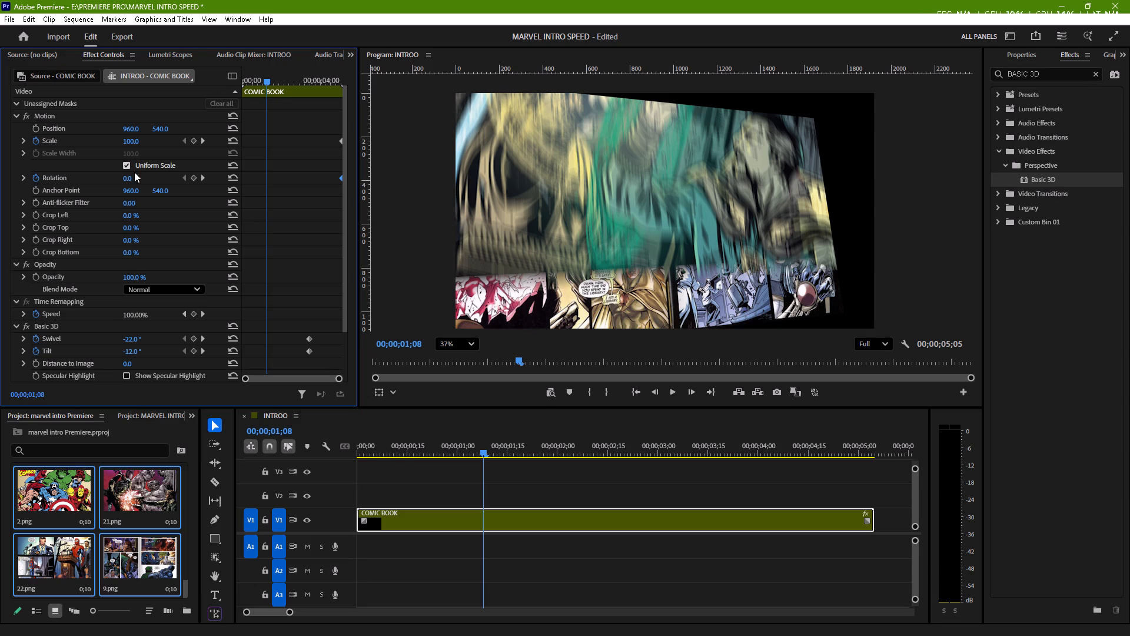
drag(129, 176, 112, 184)
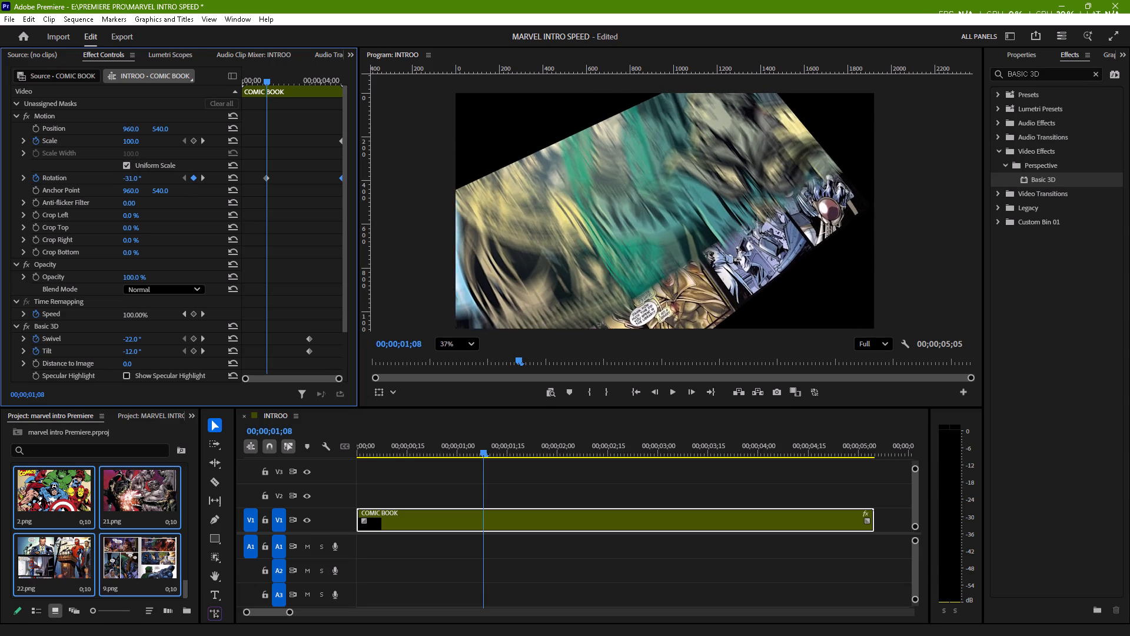
drag(112, 184, 107, 185)
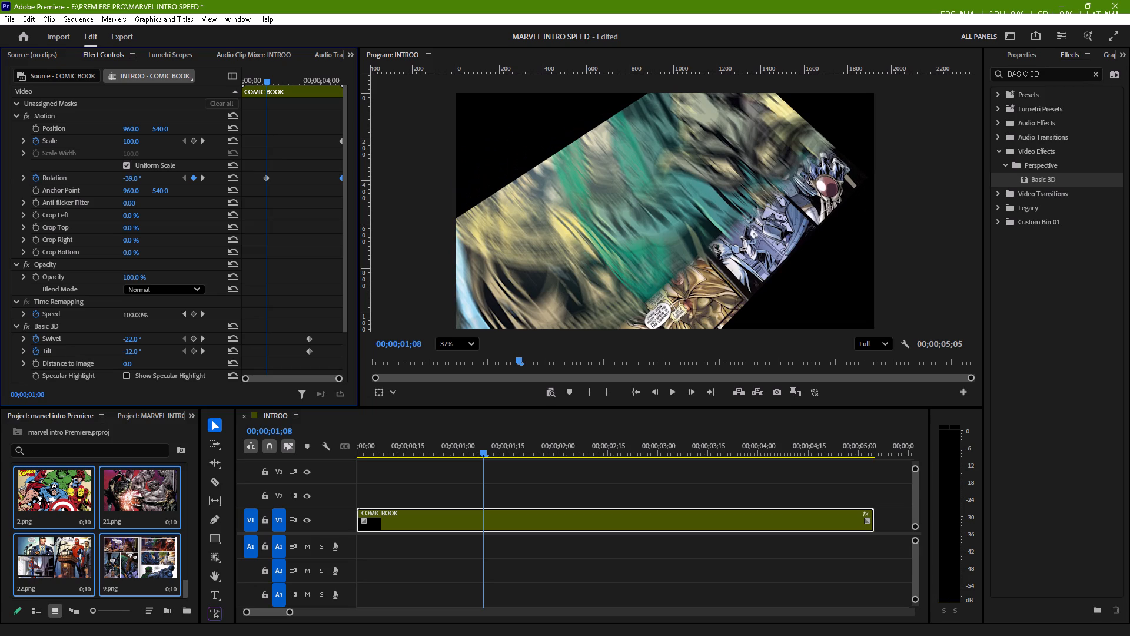
drag(107, 185, 106, 185)
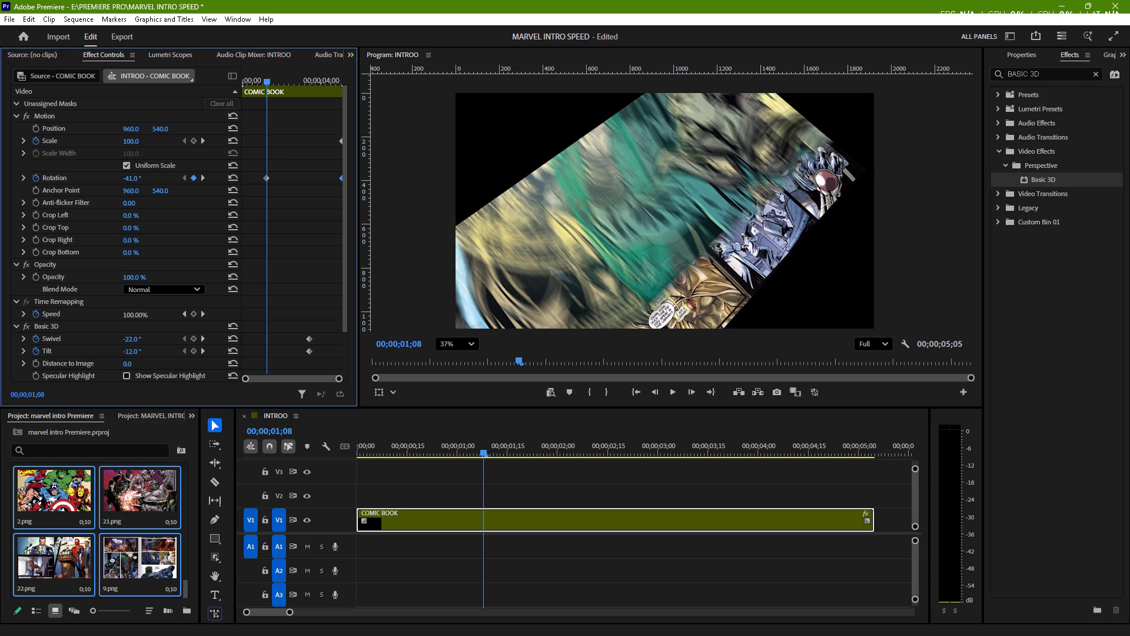
drag(106, 185, 107, 185)
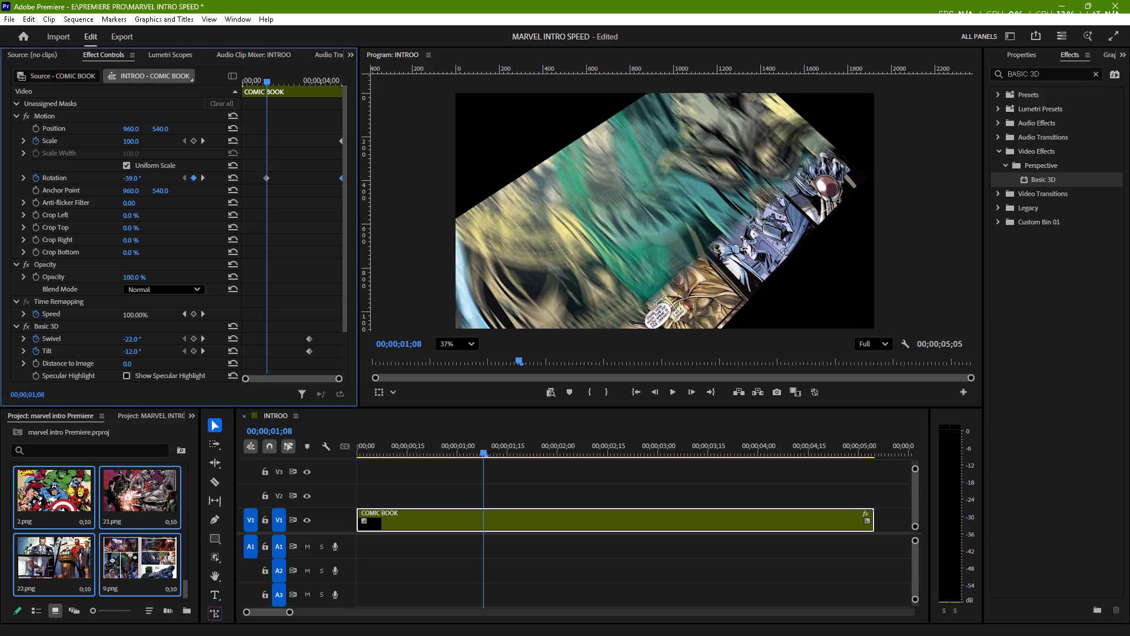
drag(107, 185, 107, 185)
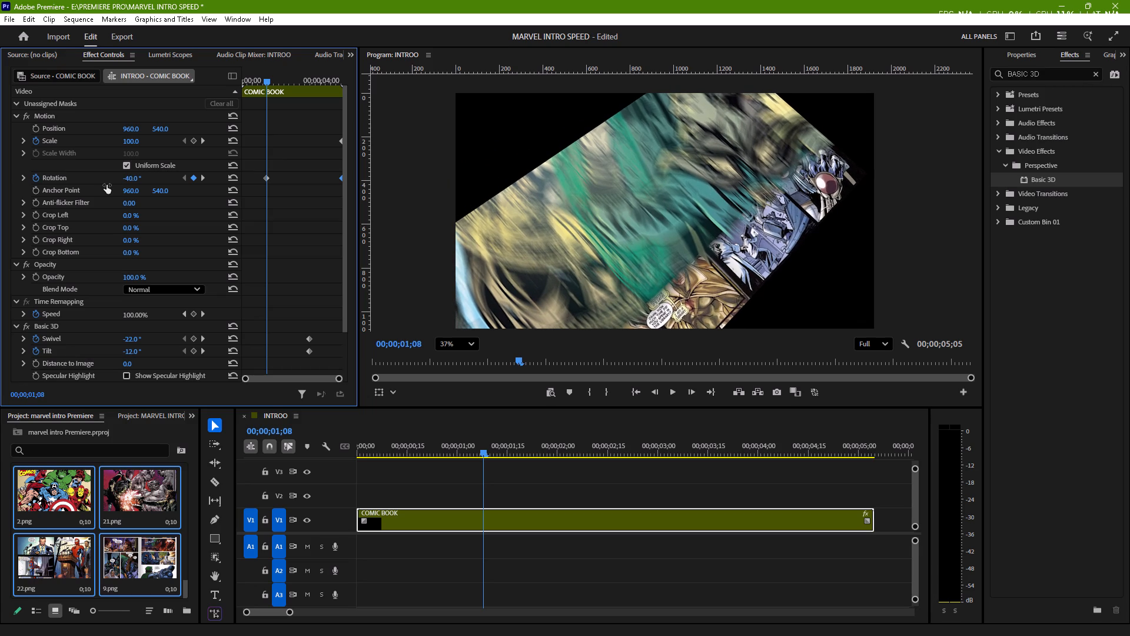
drag(127, 140, 188, 143)
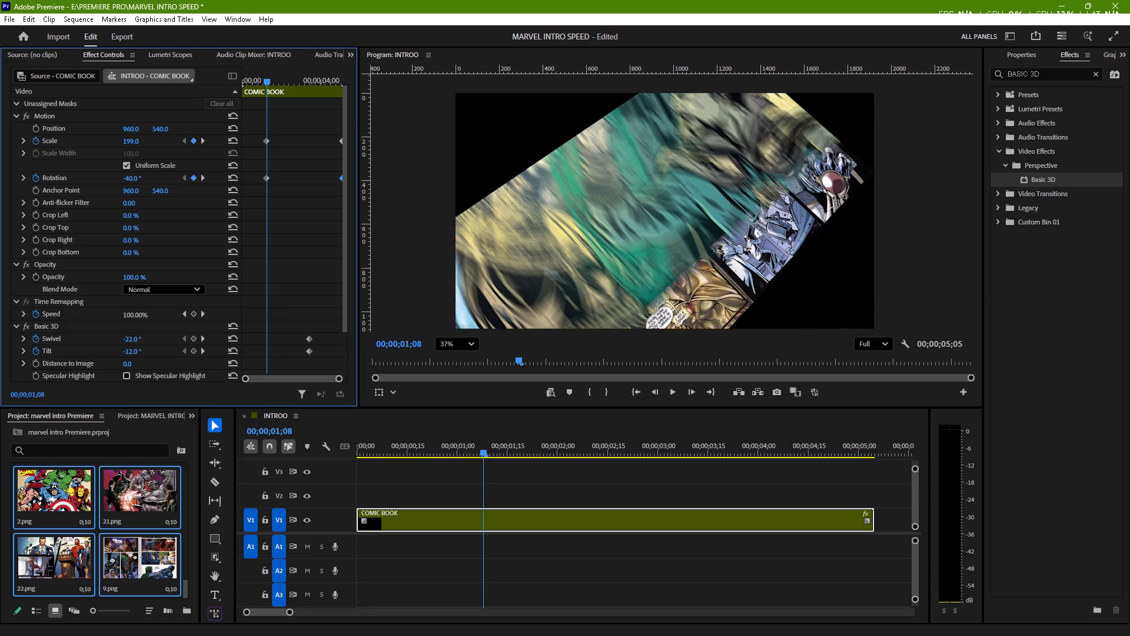
drag(188, 143, 172, 173)
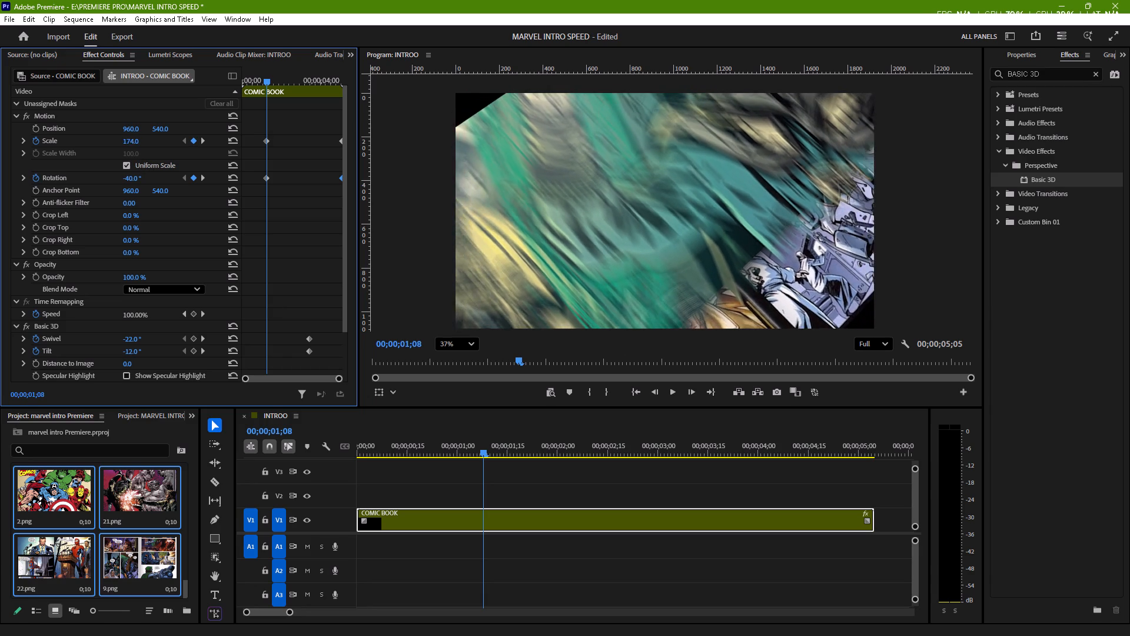
drag(172, 173, 185, 173)
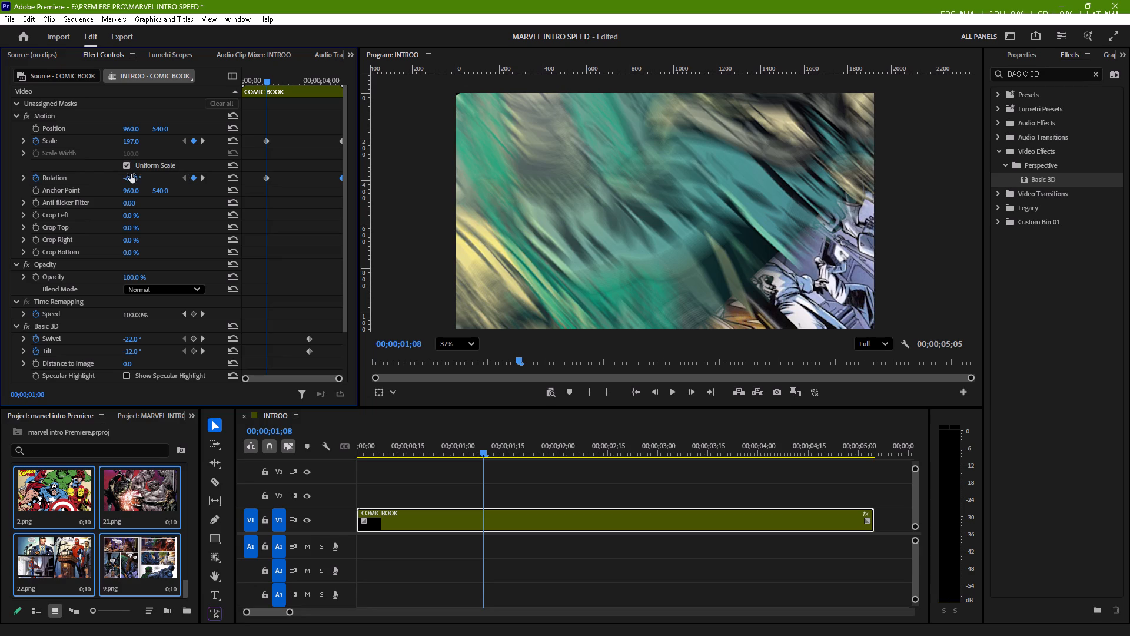
Adjust the keyframes at 00;00;01;08 to a Rotation of -19° and a Scale of 142.
drag(130, 180, 137, 180)
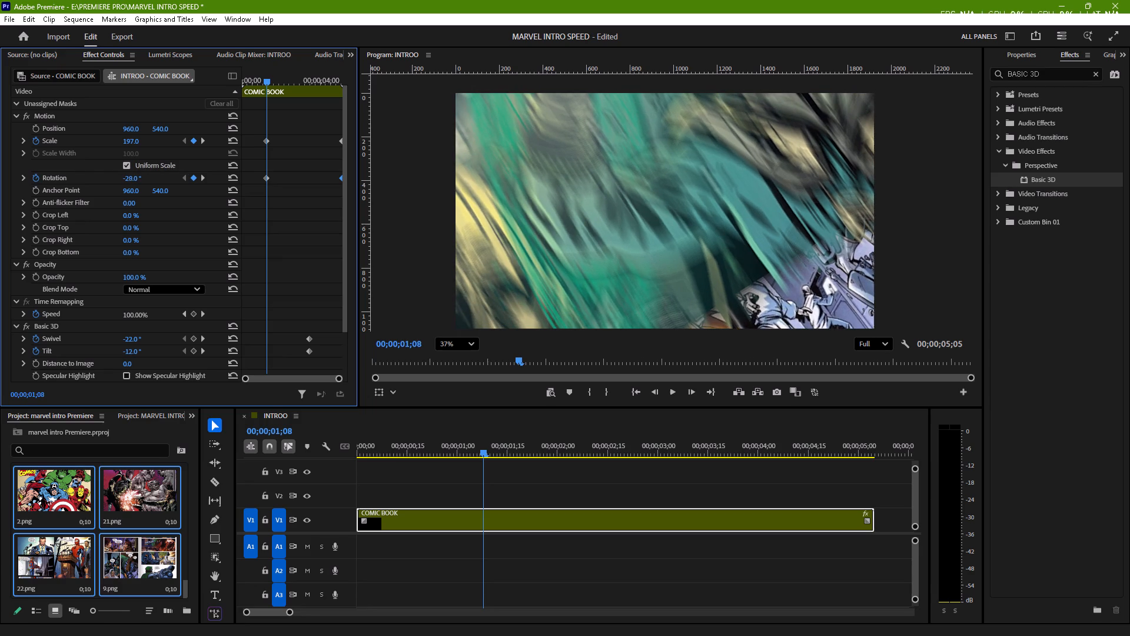
drag(137, 180, 141, 180)
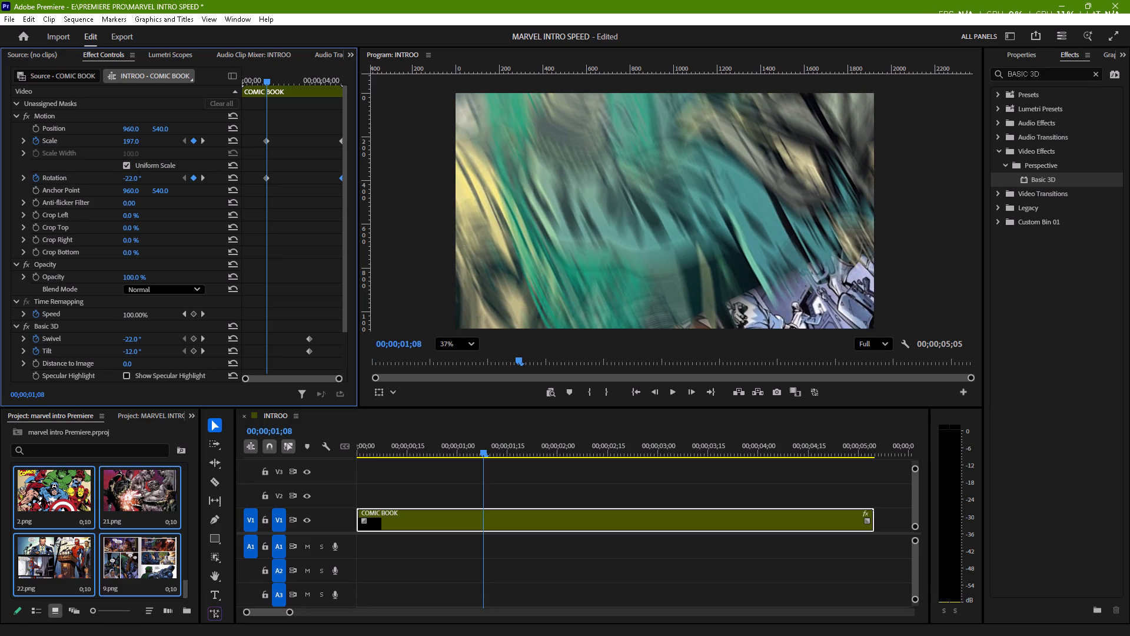
drag(141, 180, 142, 180)
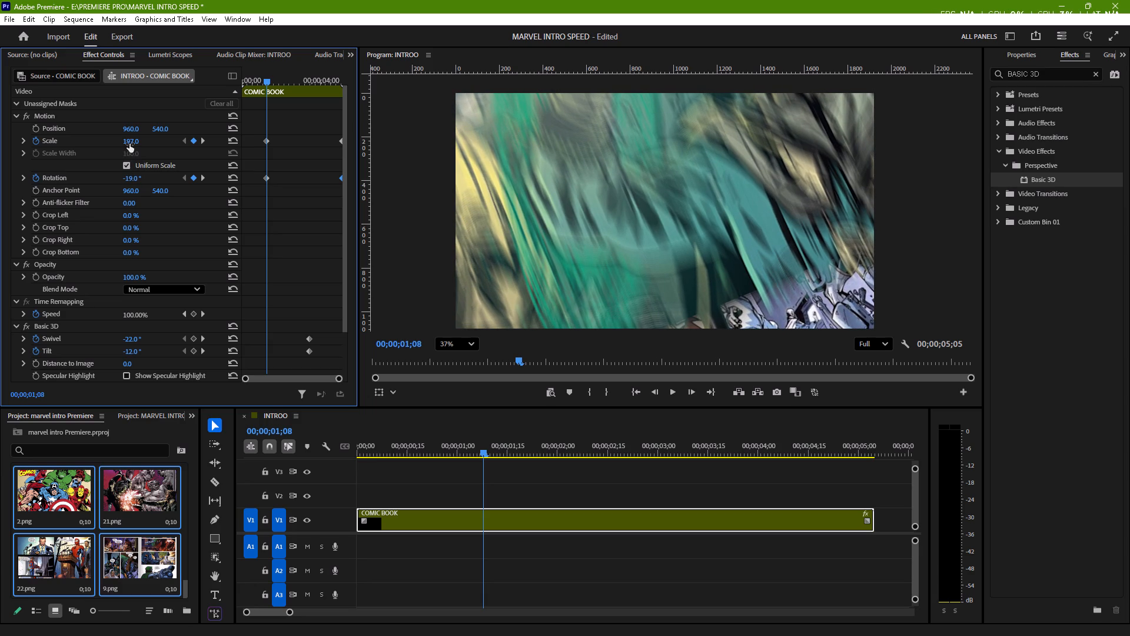
drag(129, 144, 96, 151)
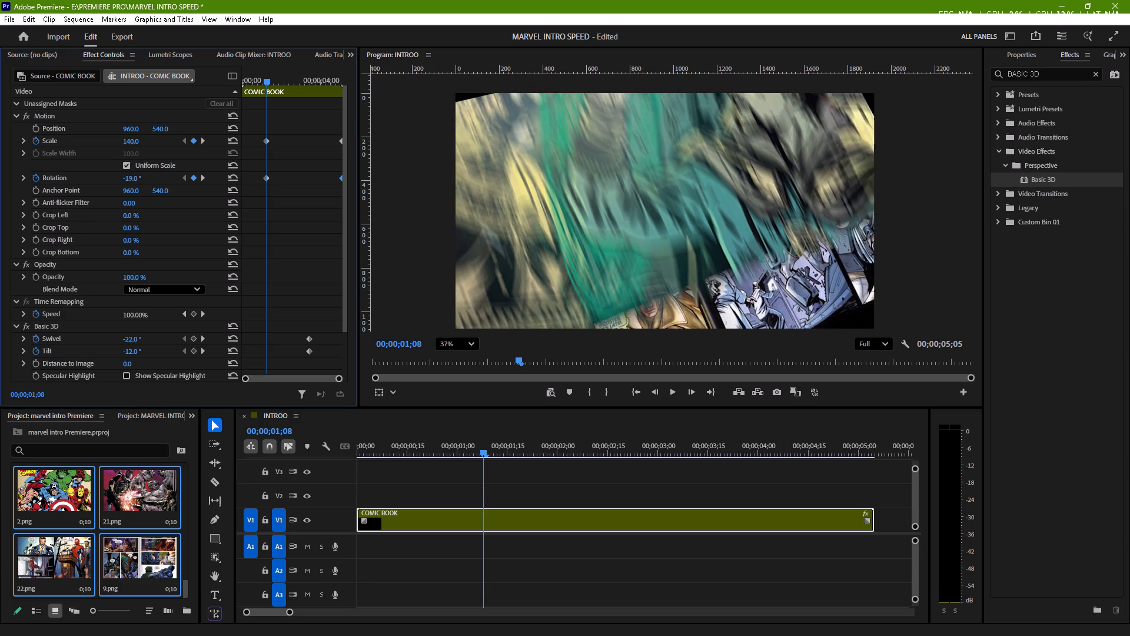
drag(96, 151, 107, 154)
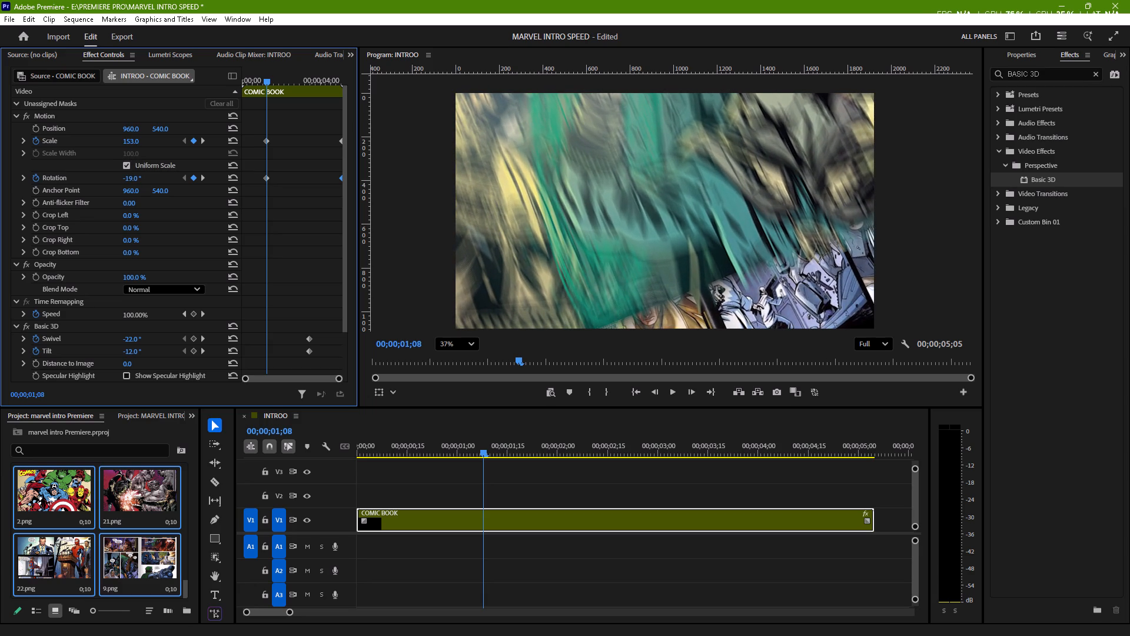
drag(107, 154, 99, 155)
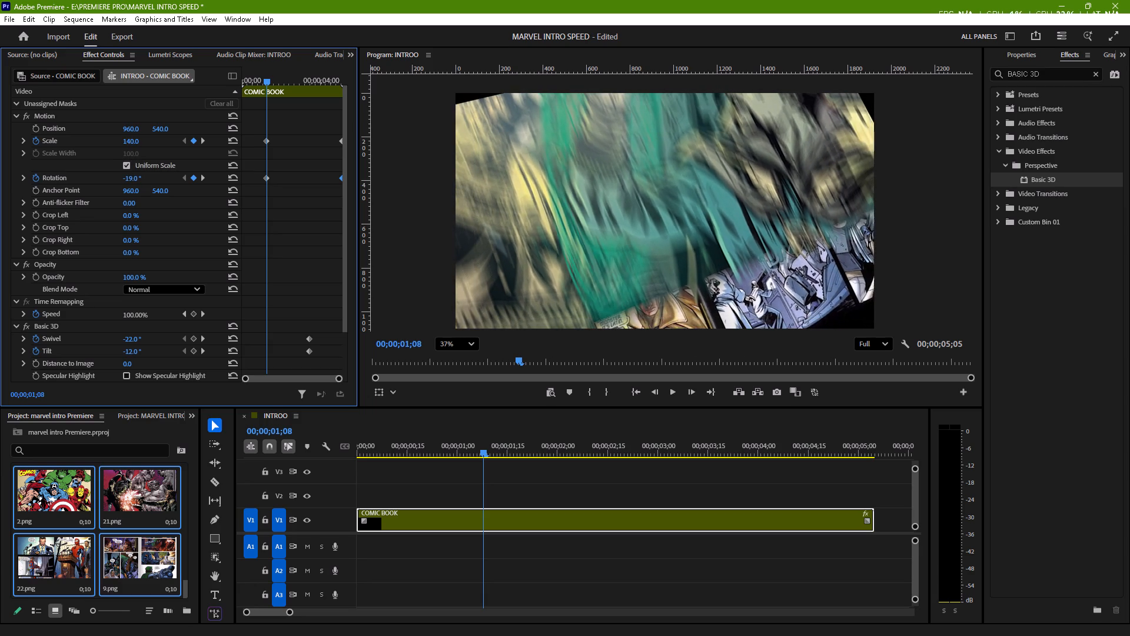
drag(99, 155, 92, 157)
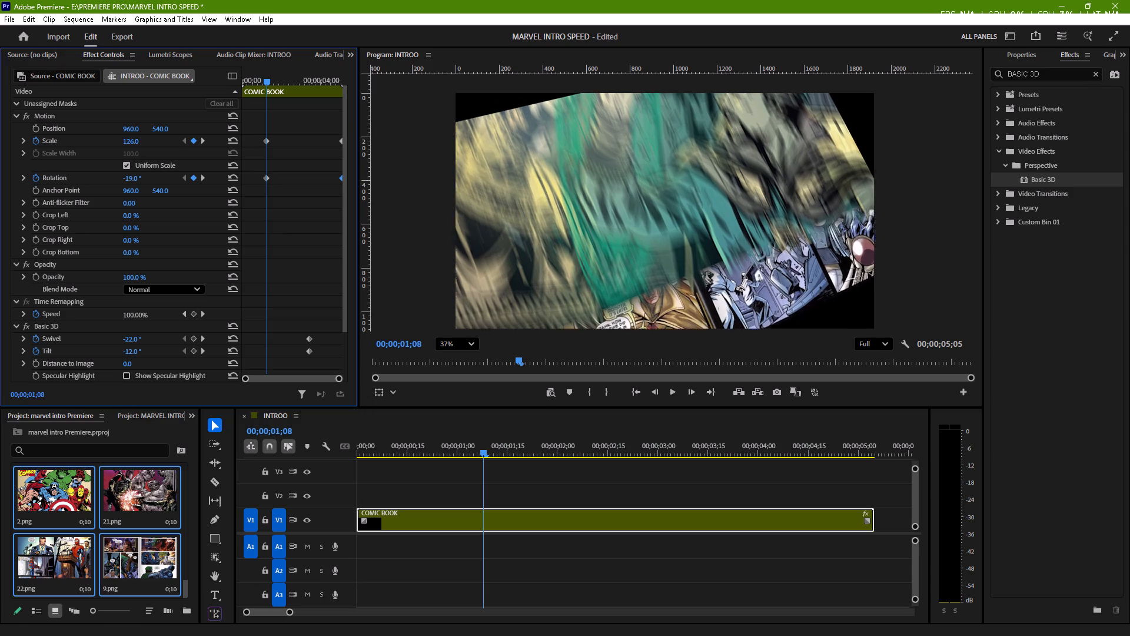
drag(92, 157, 119, 161)
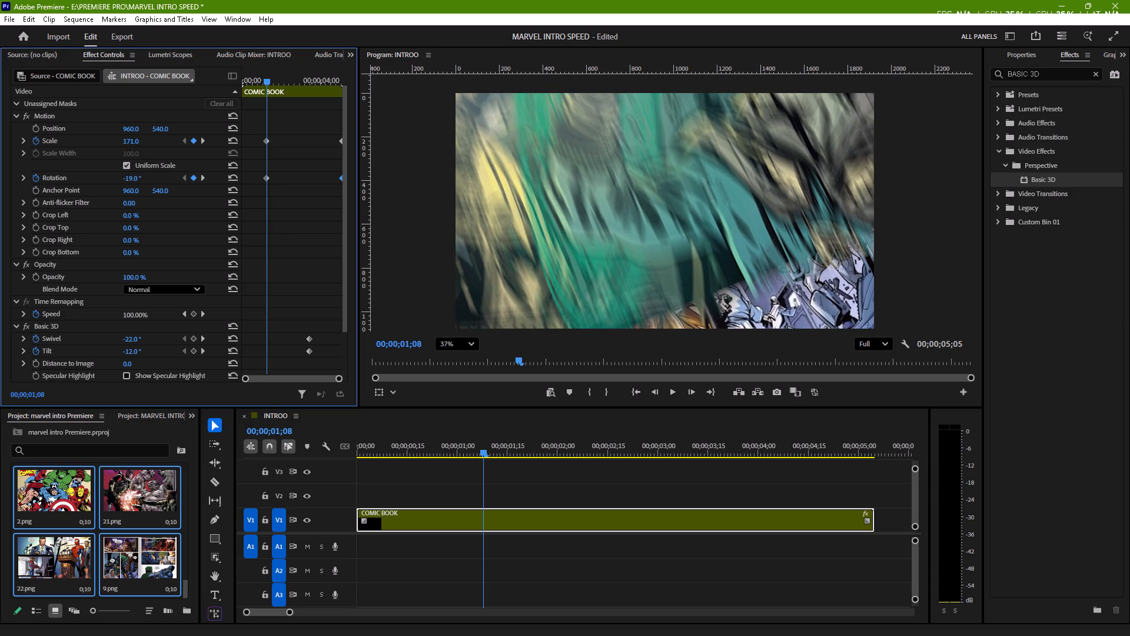
drag(119, 161, 102, 161)
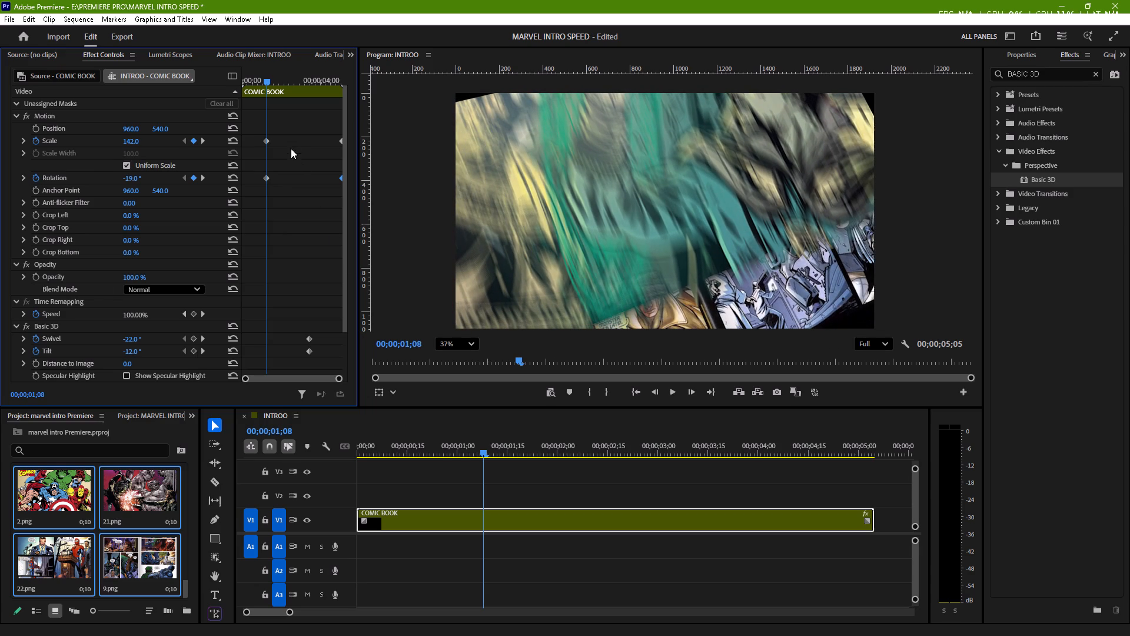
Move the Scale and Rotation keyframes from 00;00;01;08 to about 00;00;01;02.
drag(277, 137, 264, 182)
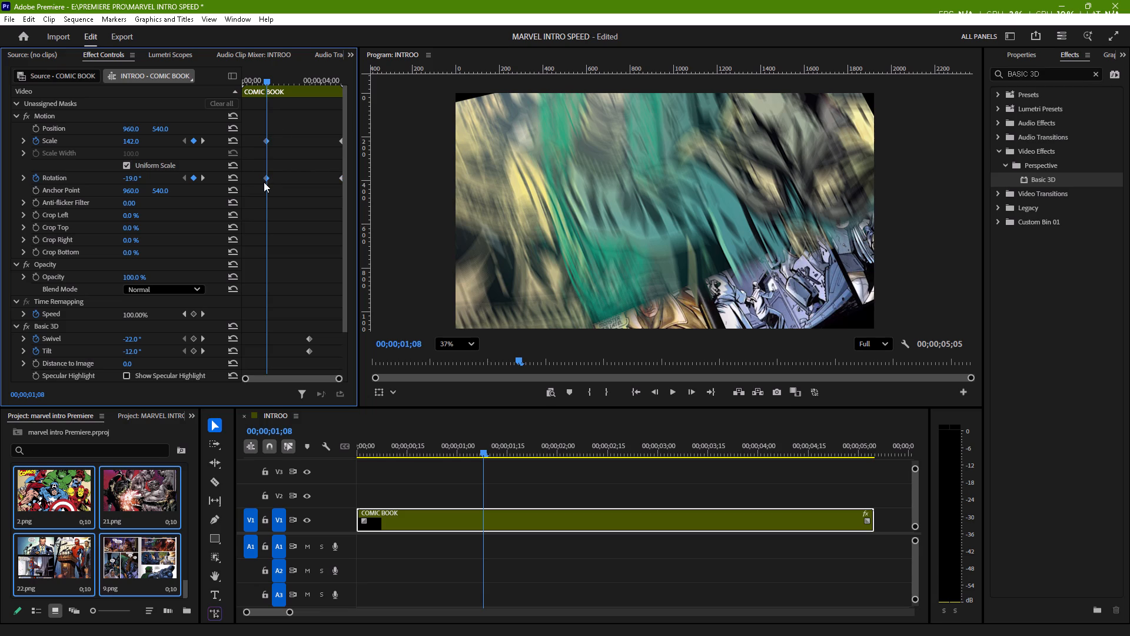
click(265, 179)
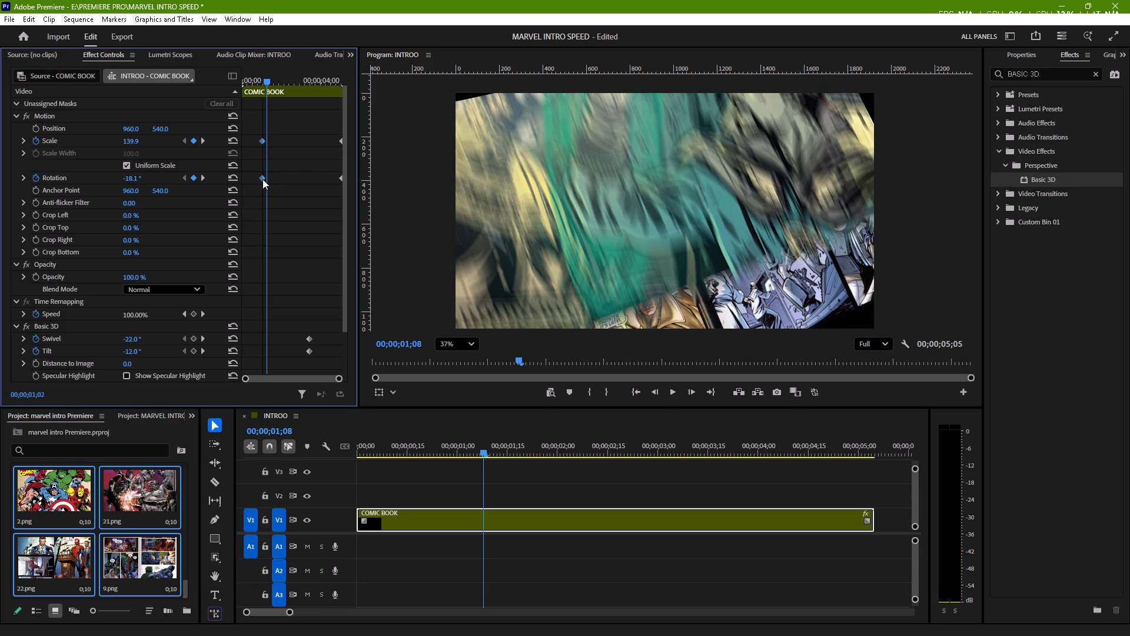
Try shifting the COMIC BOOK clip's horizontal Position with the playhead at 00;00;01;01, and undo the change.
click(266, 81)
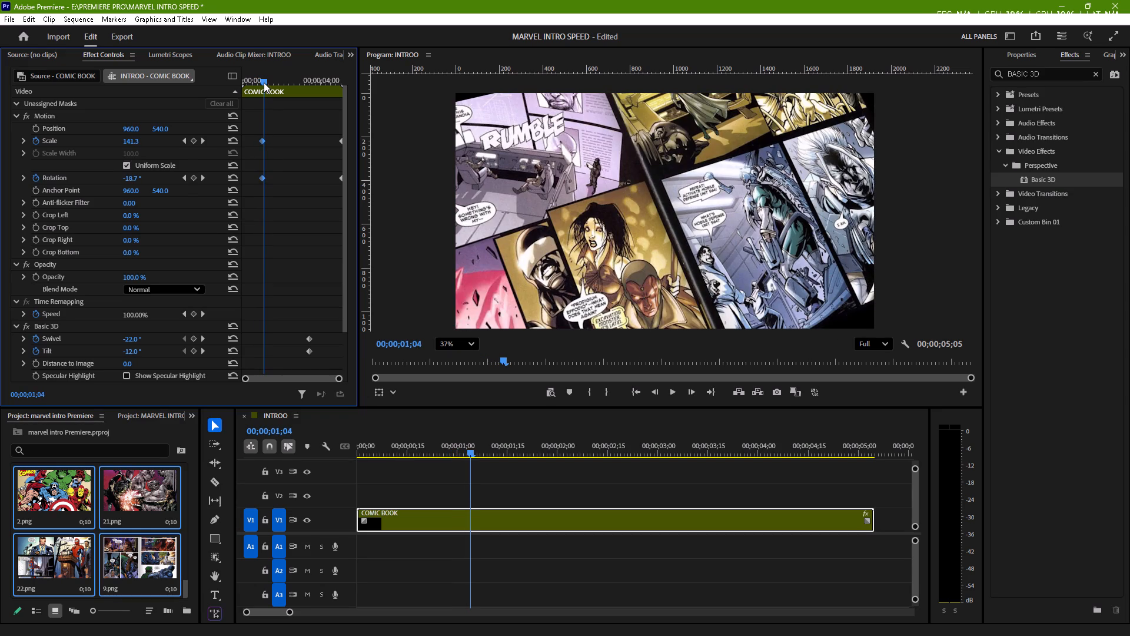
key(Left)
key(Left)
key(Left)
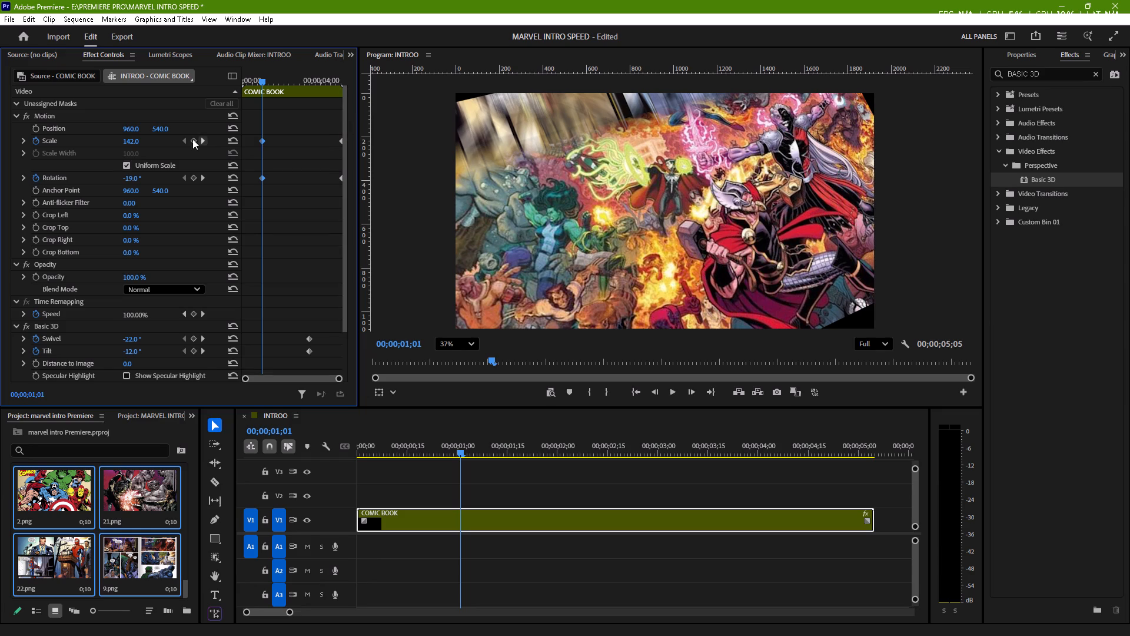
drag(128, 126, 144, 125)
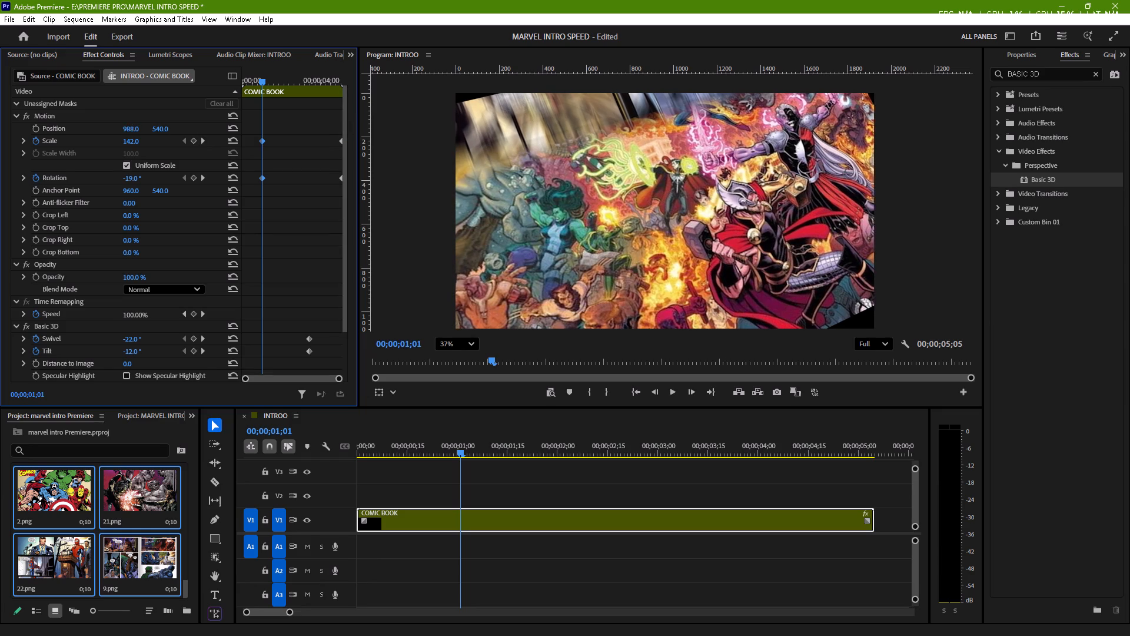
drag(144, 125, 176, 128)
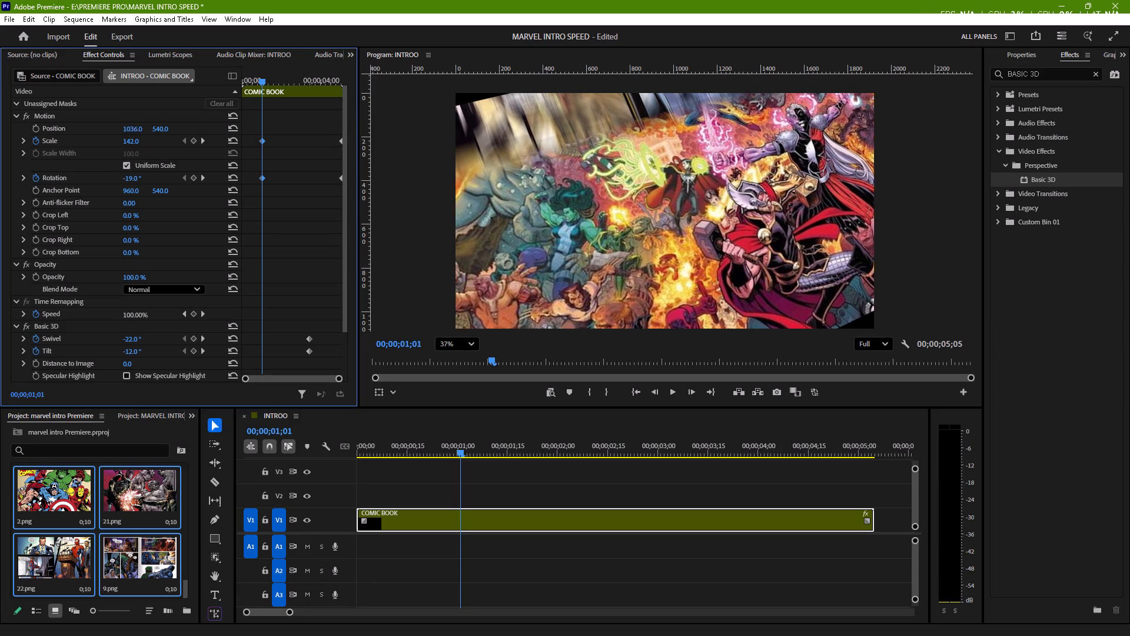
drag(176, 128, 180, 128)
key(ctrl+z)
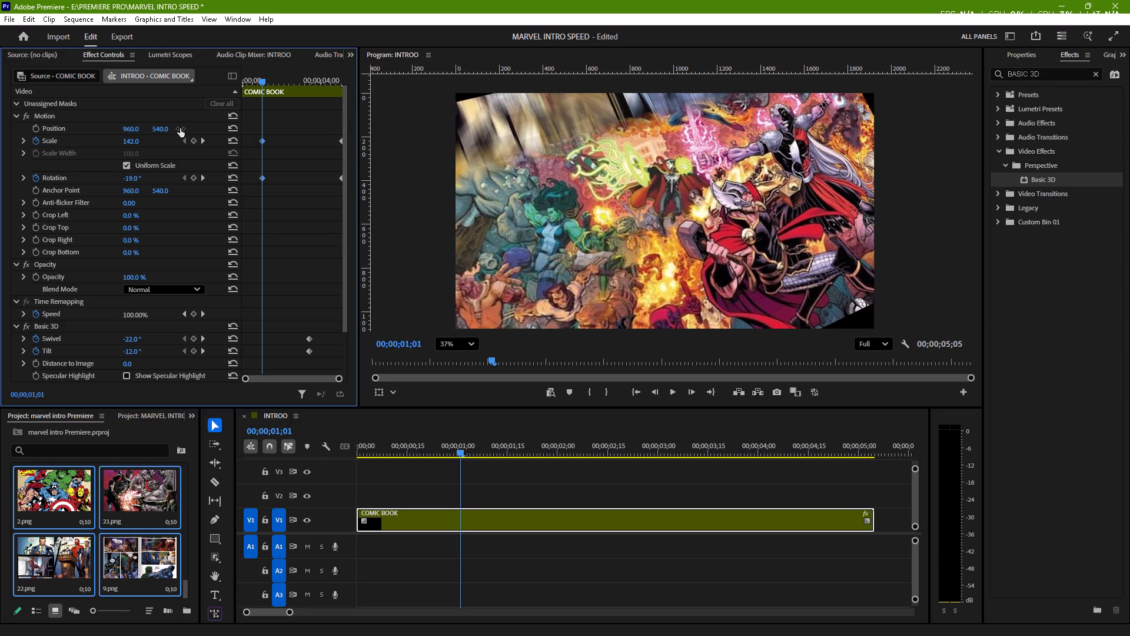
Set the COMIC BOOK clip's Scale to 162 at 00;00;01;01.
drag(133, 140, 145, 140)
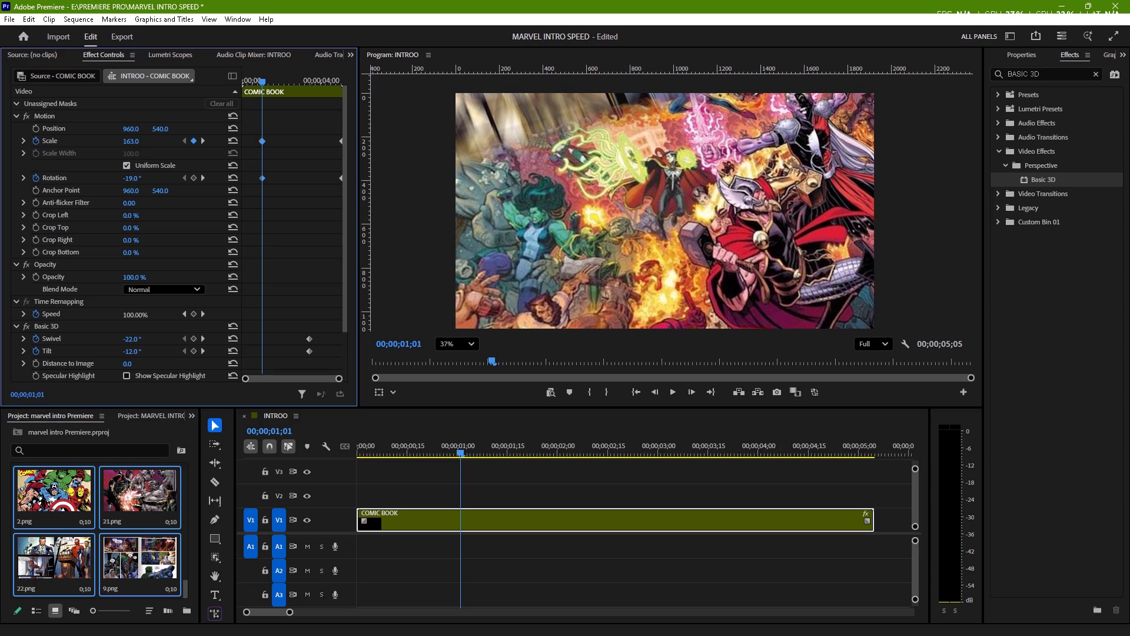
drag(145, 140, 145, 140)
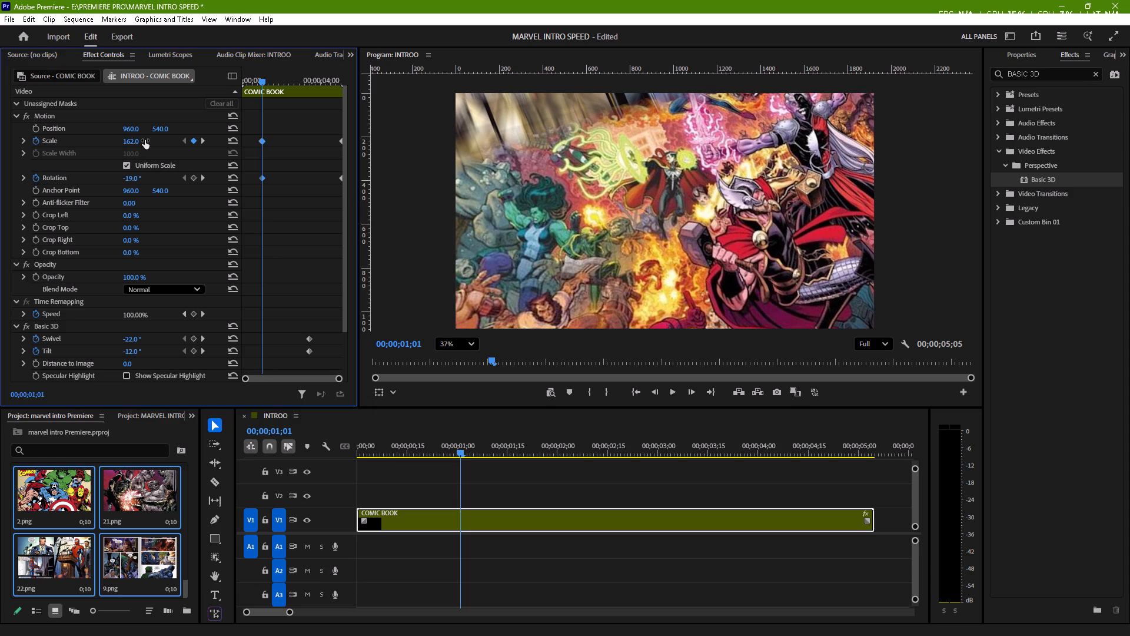
Move the Scale and Rotation keyframes near 00;00;01;01 to the start of the COMIC BOOK clip.
drag(265, 134, 259, 174)
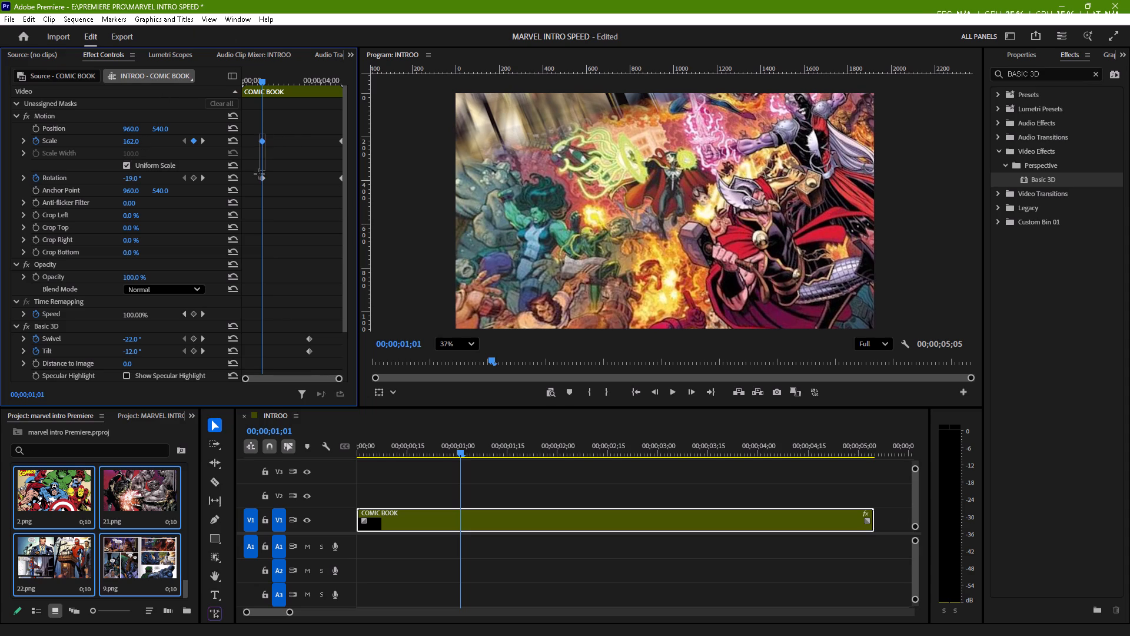
drag(259, 174, 258, 185)
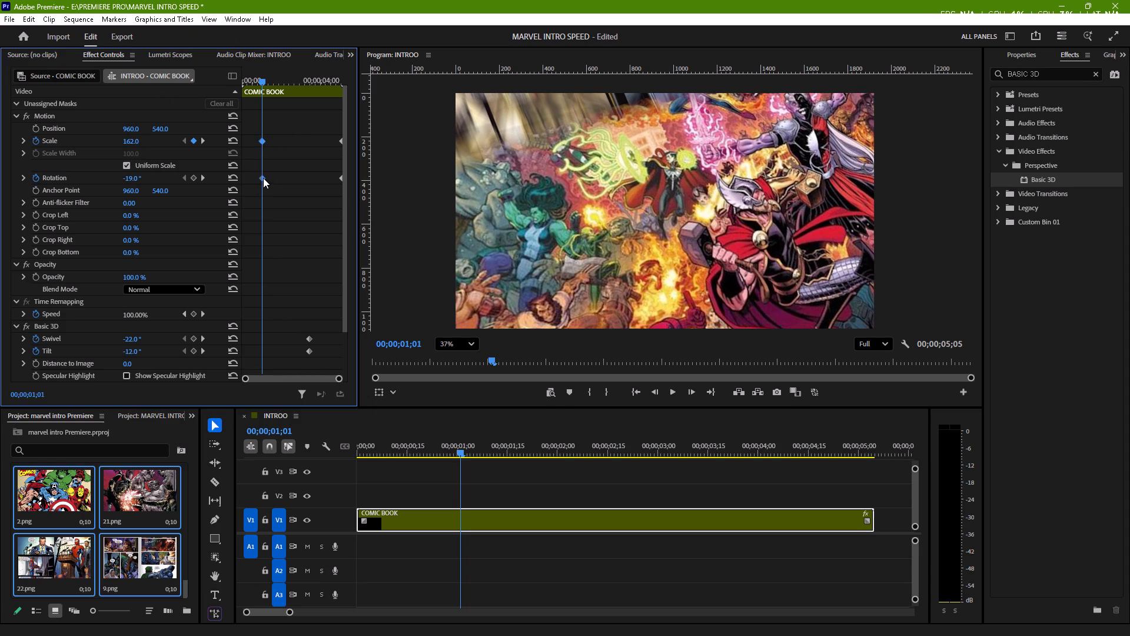
drag(262, 178, 240, 180)
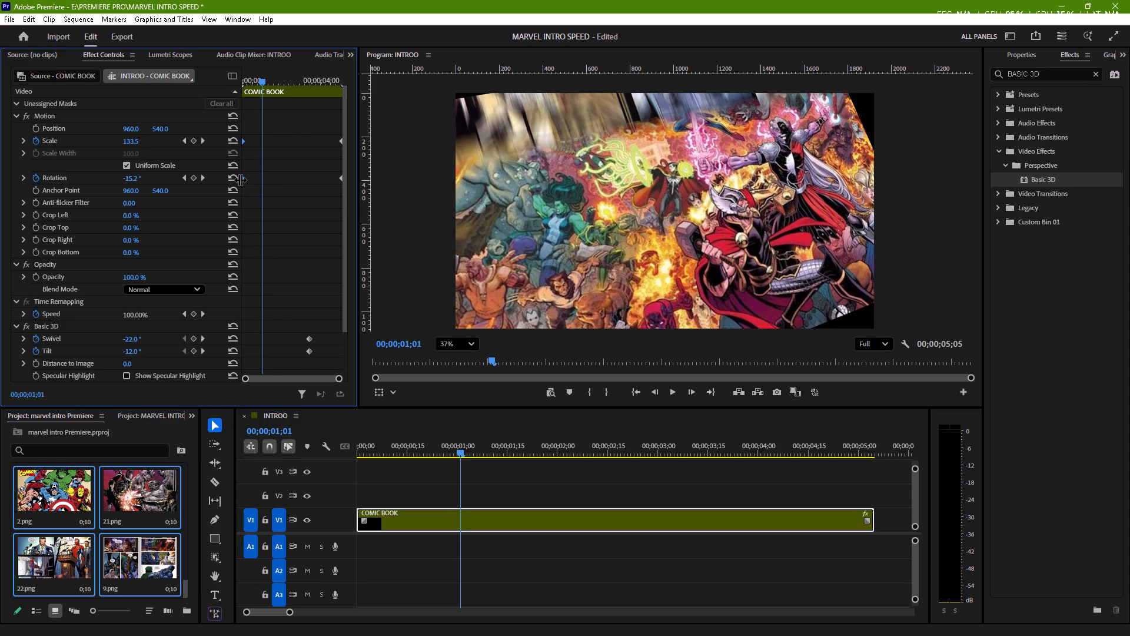
Preview the animation from 00;00;00;00 and set the COMIC BOOK clip's Scale to 144.2 at 00;00;00;14.
drag(264, 82, 250, 84)
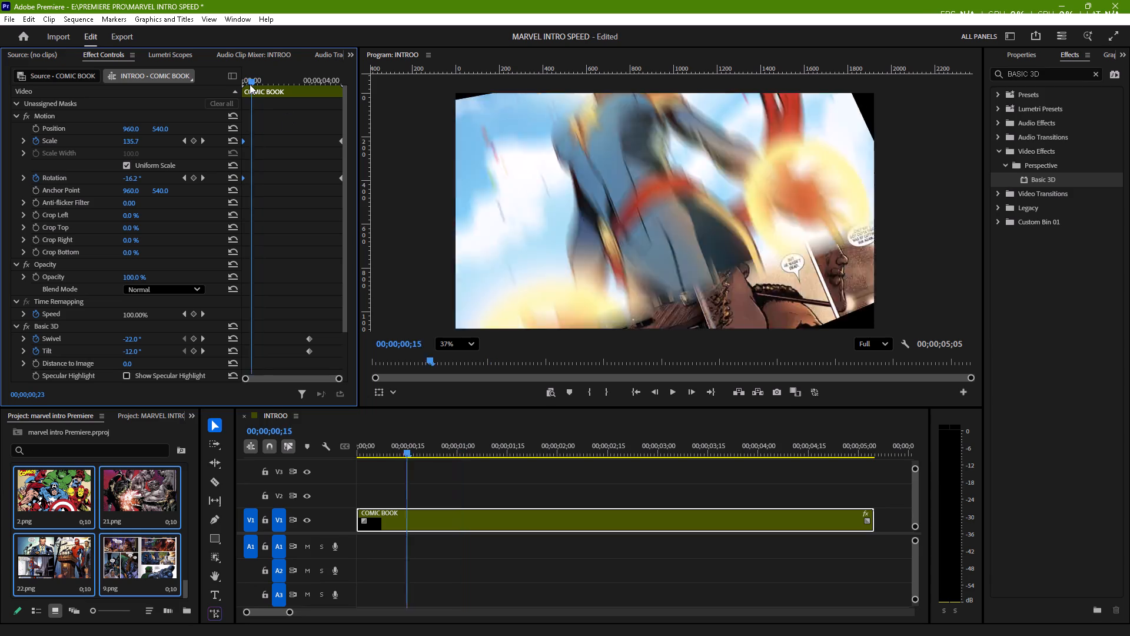
drag(250, 84, 236, 88)
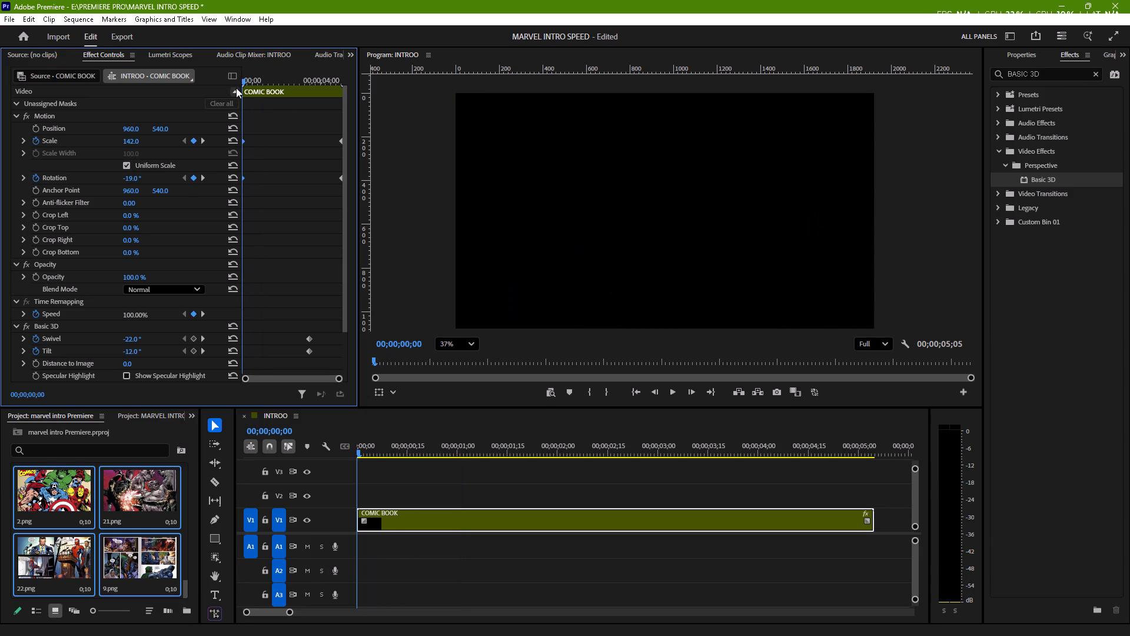
key(space)
key(space)
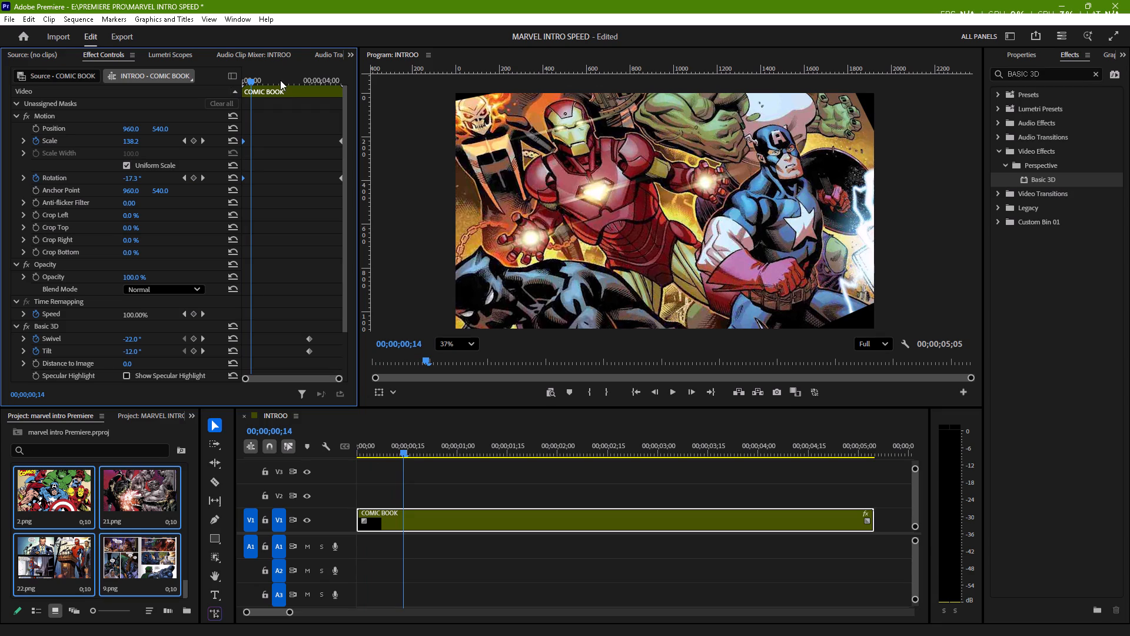
click(130, 140)
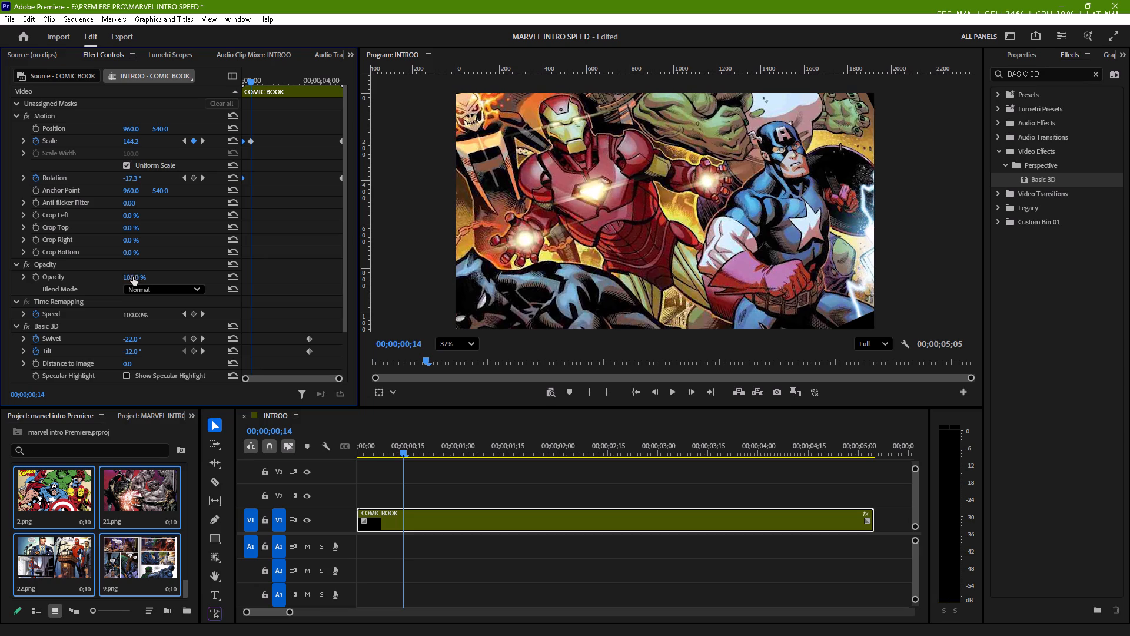
Set the COMIC BOOK clip's horizontal Position to 1067 and its Scale to 150.2 at 00;00;00;14.
drag(131, 127, 138, 127)
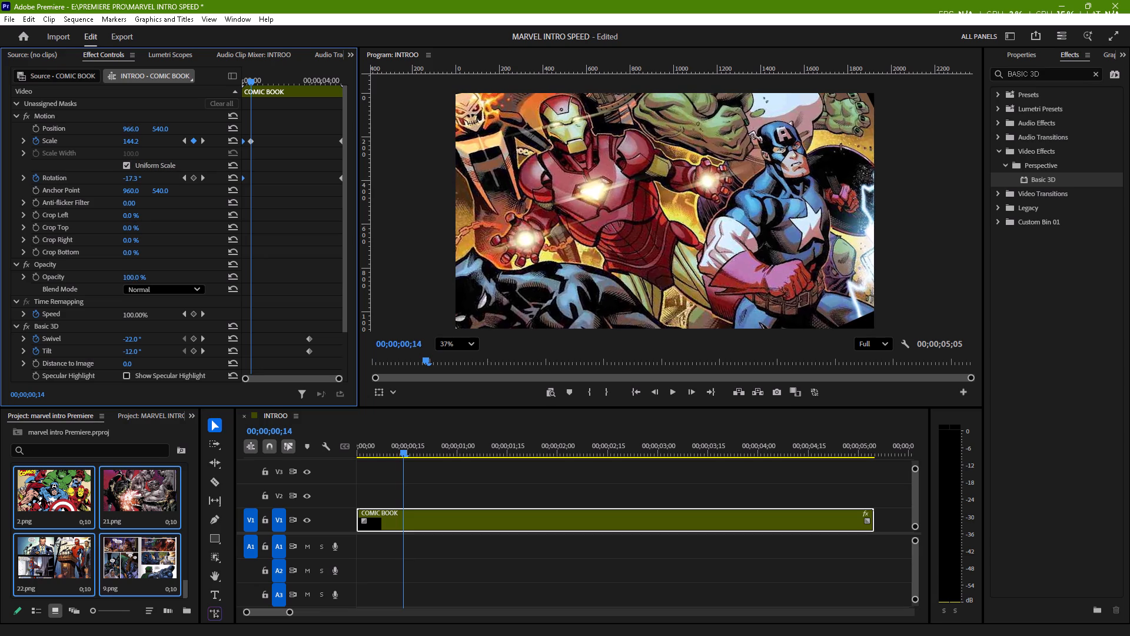
drag(138, 127, 169, 130)
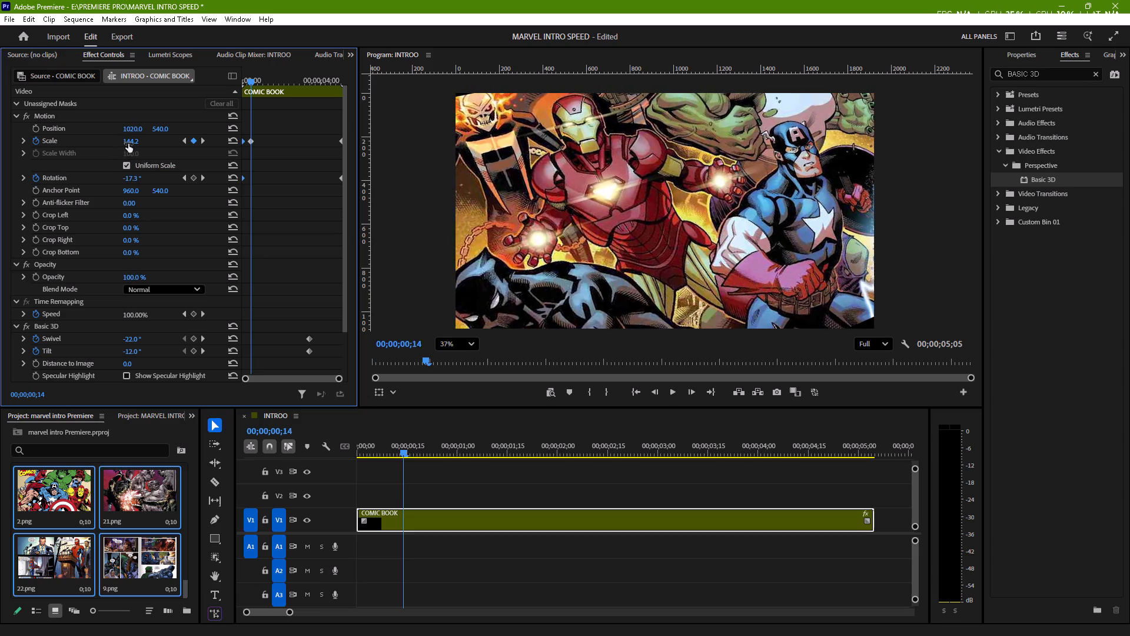
click(128, 144)
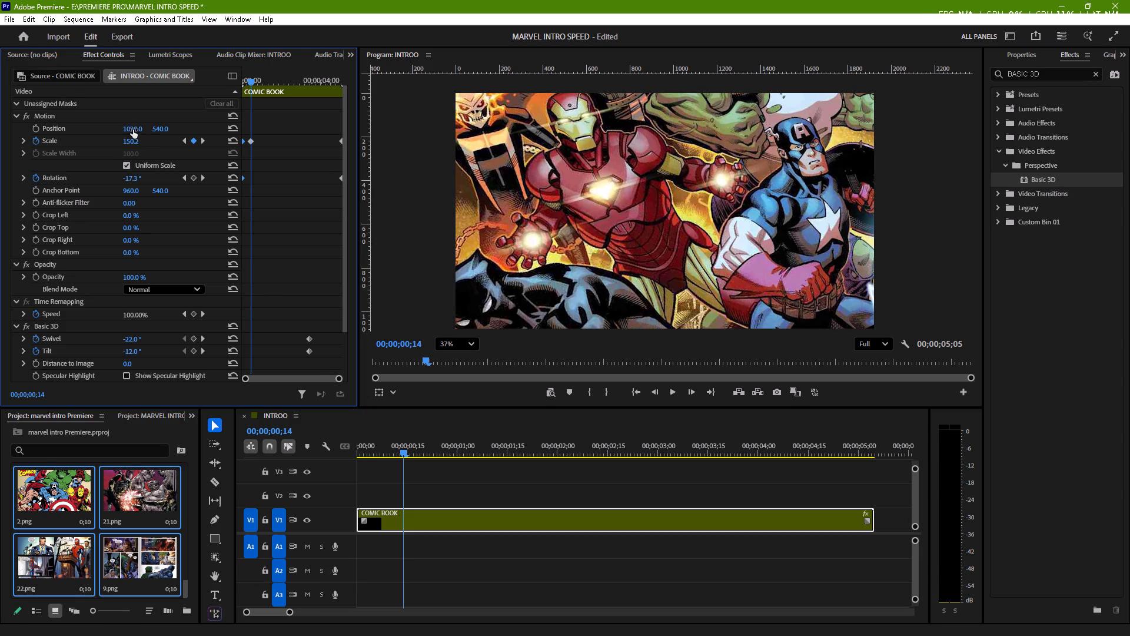
drag(133, 130, 161, 129)
Play back the COMIC BOOK animation, including from the start of the sequence, to check the framing of the pages.
key(space)
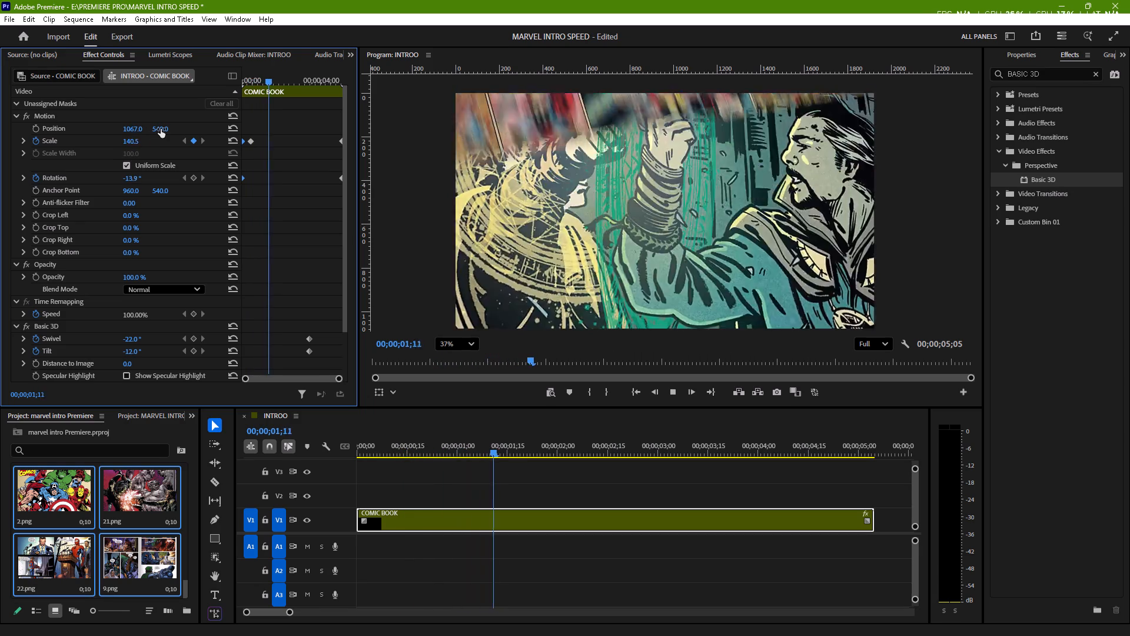
key(space)
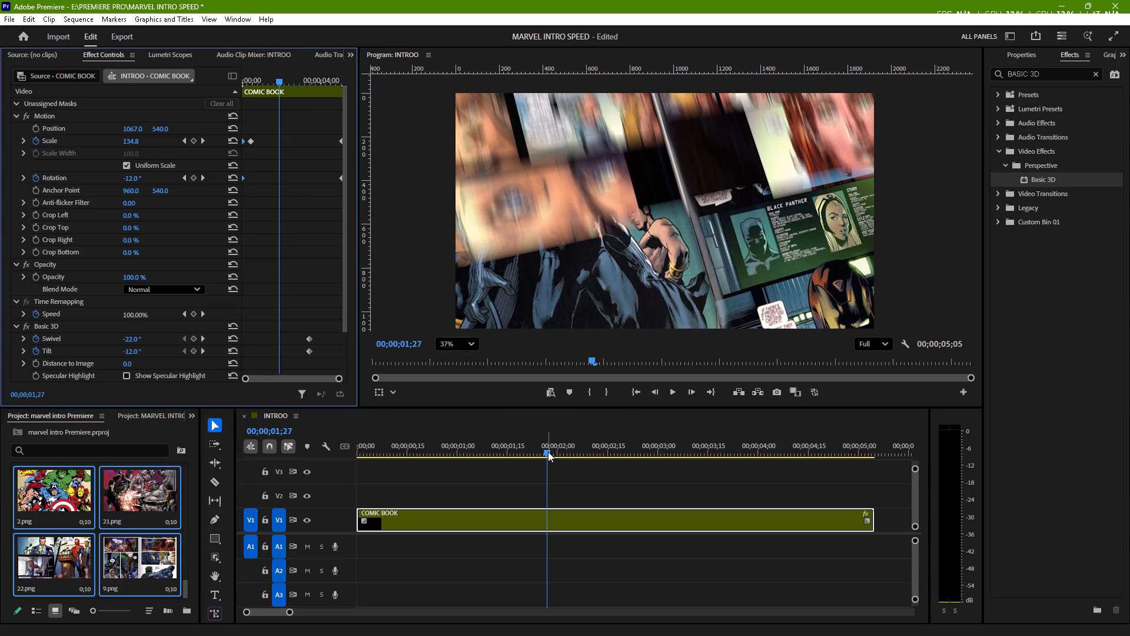
drag(548, 452, 288, 481)
key(space)
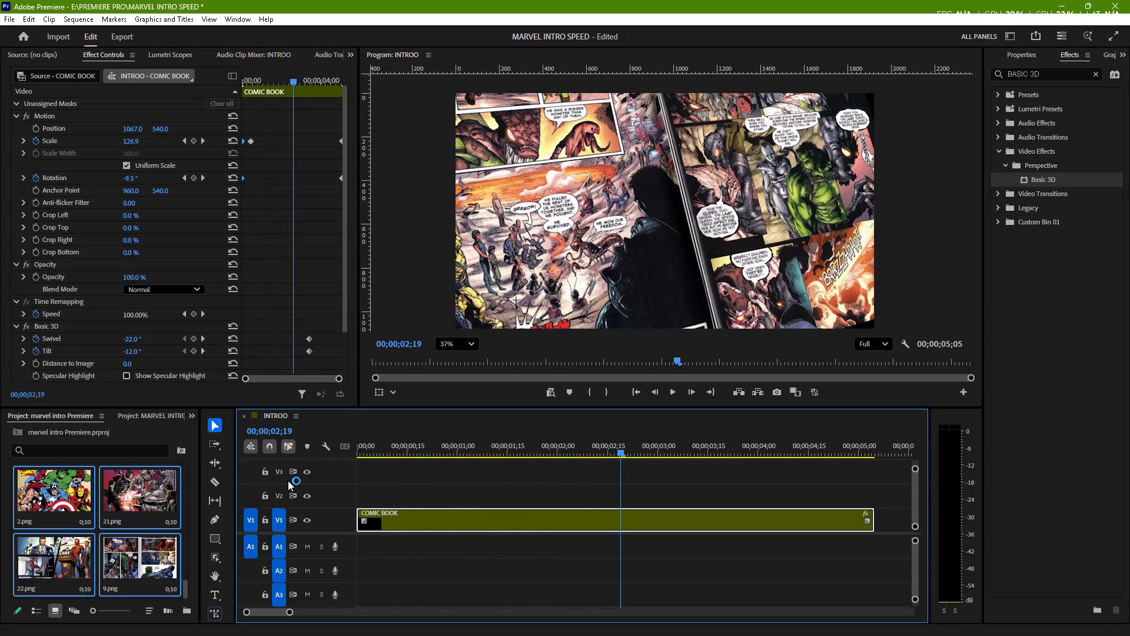
key(space)
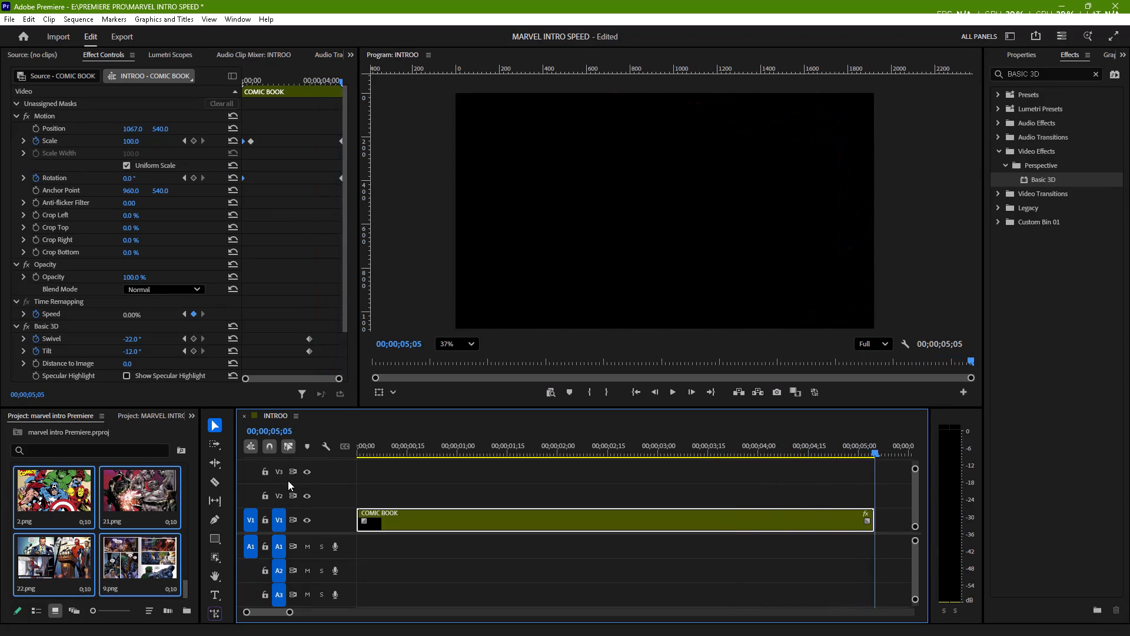
key(space)
key(space)
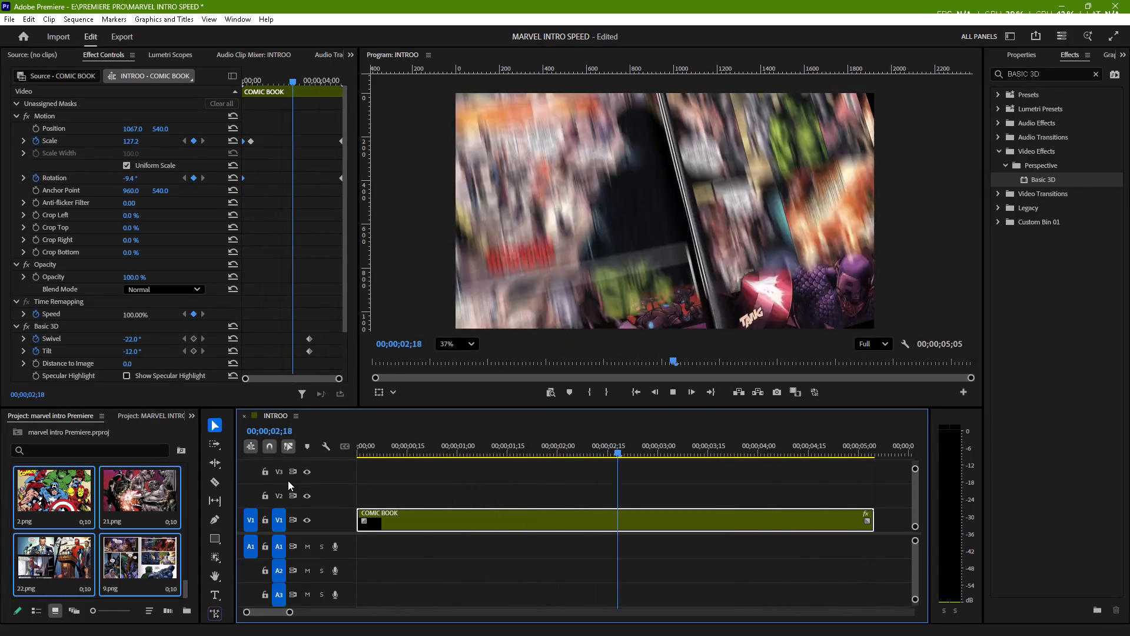
key(space)
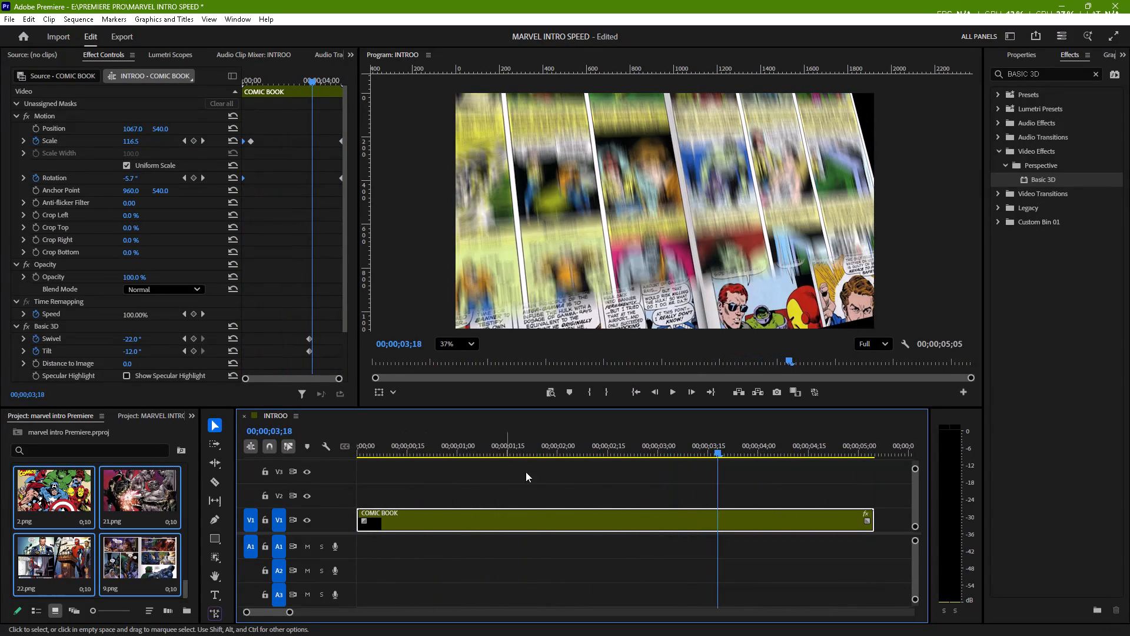
Set the COMIC BOOK clip's Scale to 132 at 00;00;05;04 and its horizontal Position to 1125.
drag(718, 450, 750, 453)
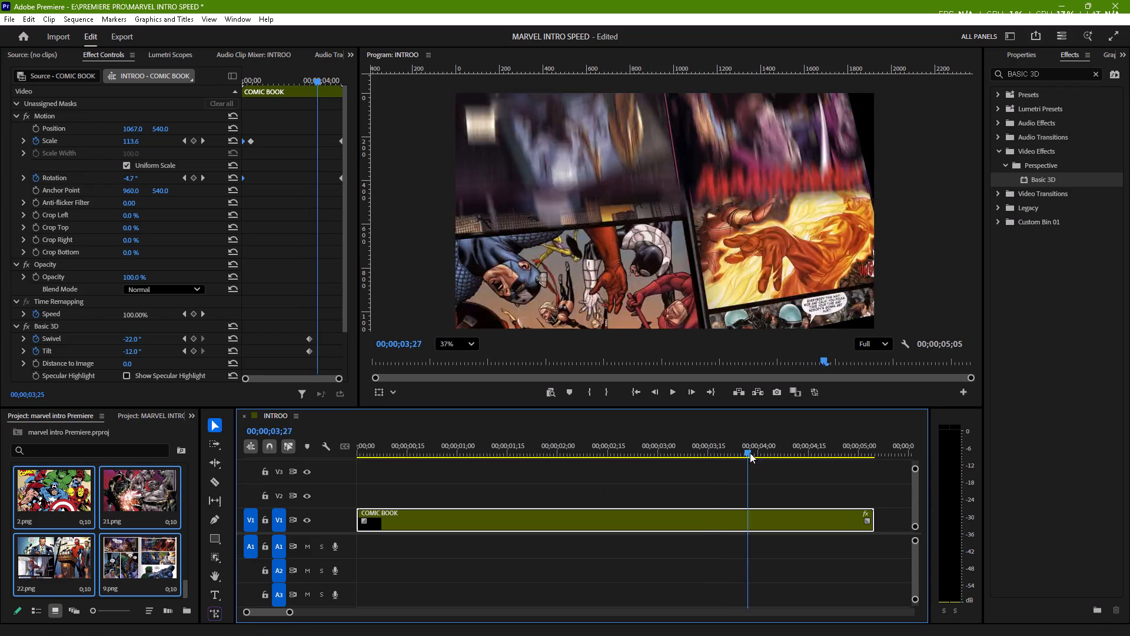
drag(750, 453, 852, 462)
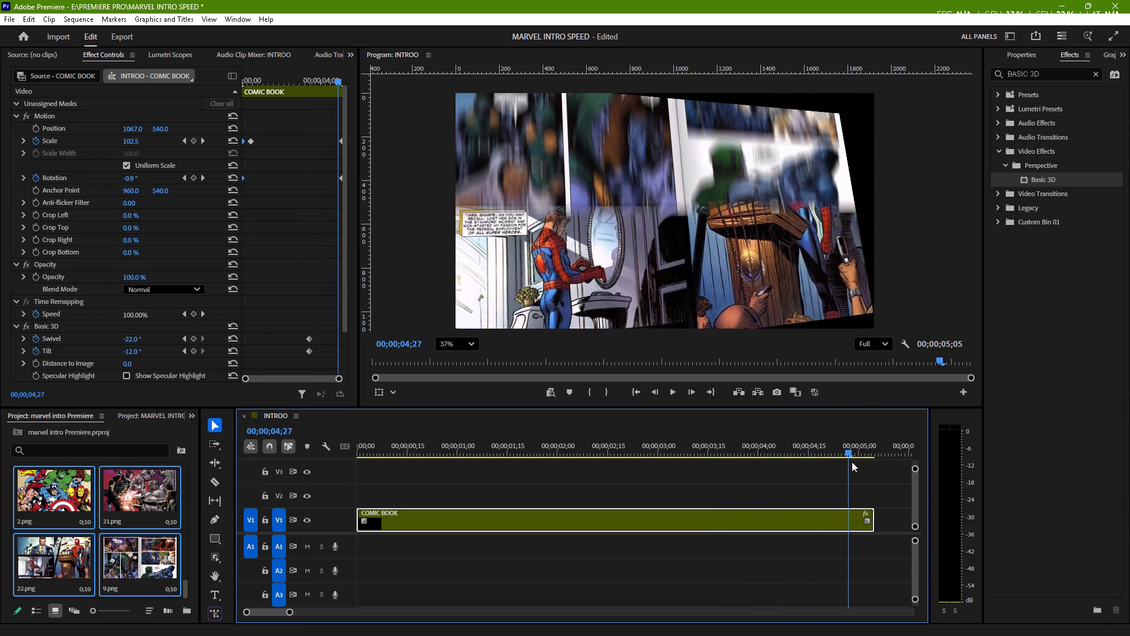
drag(852, 462, 866, 464)
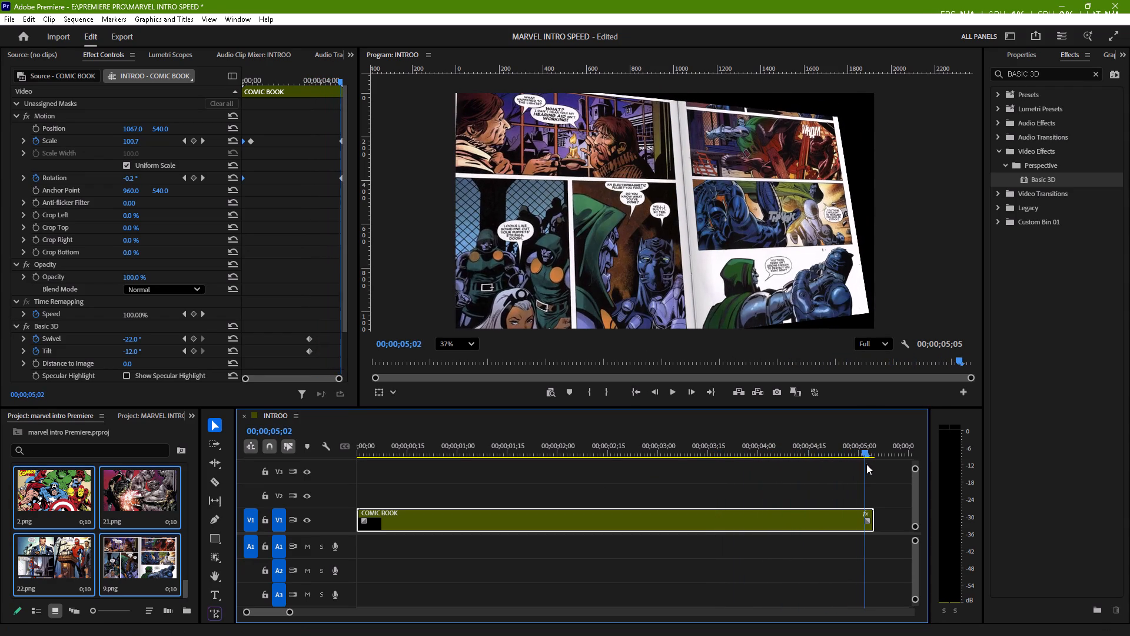
drag(866, 464, 871, 469)
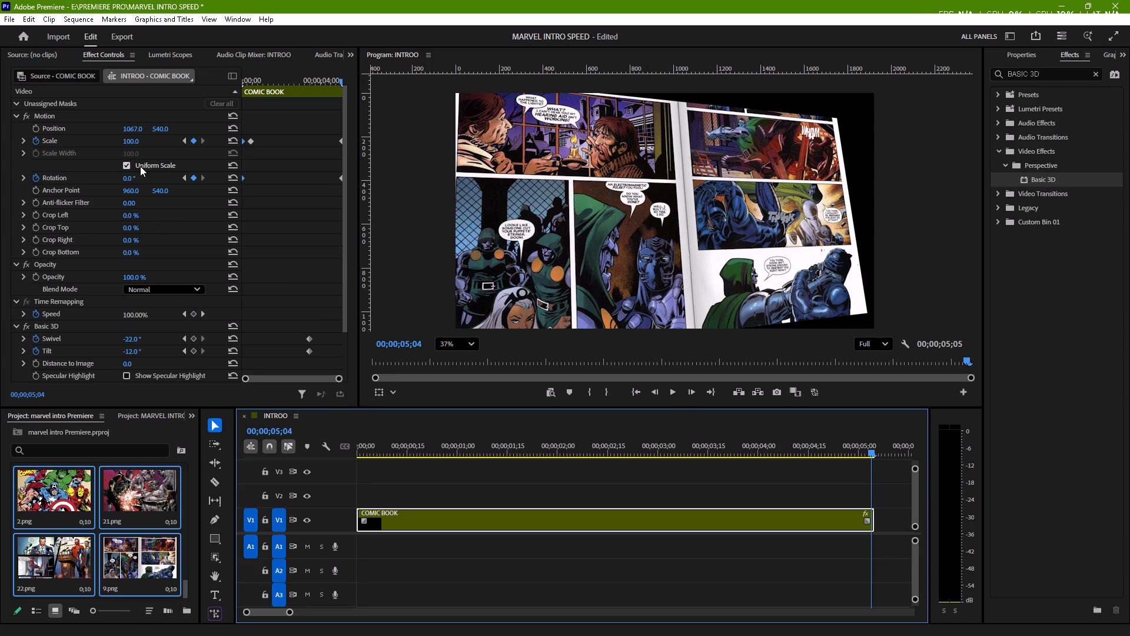
drag(129, 142, 142, 142)
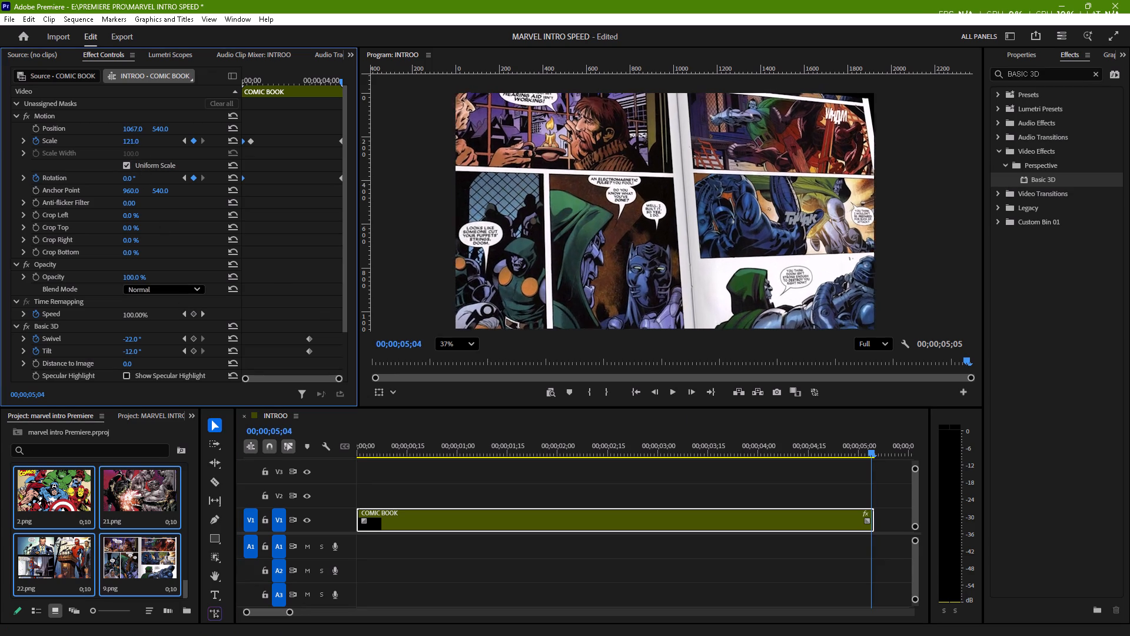
drag(142, 142, 142, 144)
drag(126, 128, 134, 128)
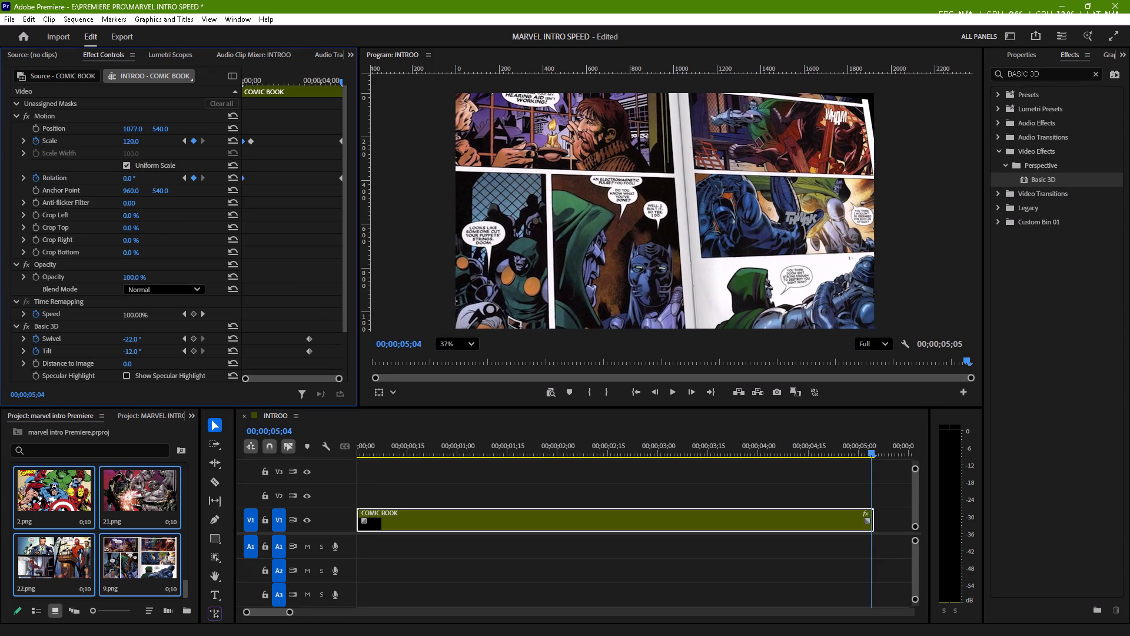
drag(134, 128, 160, 127)
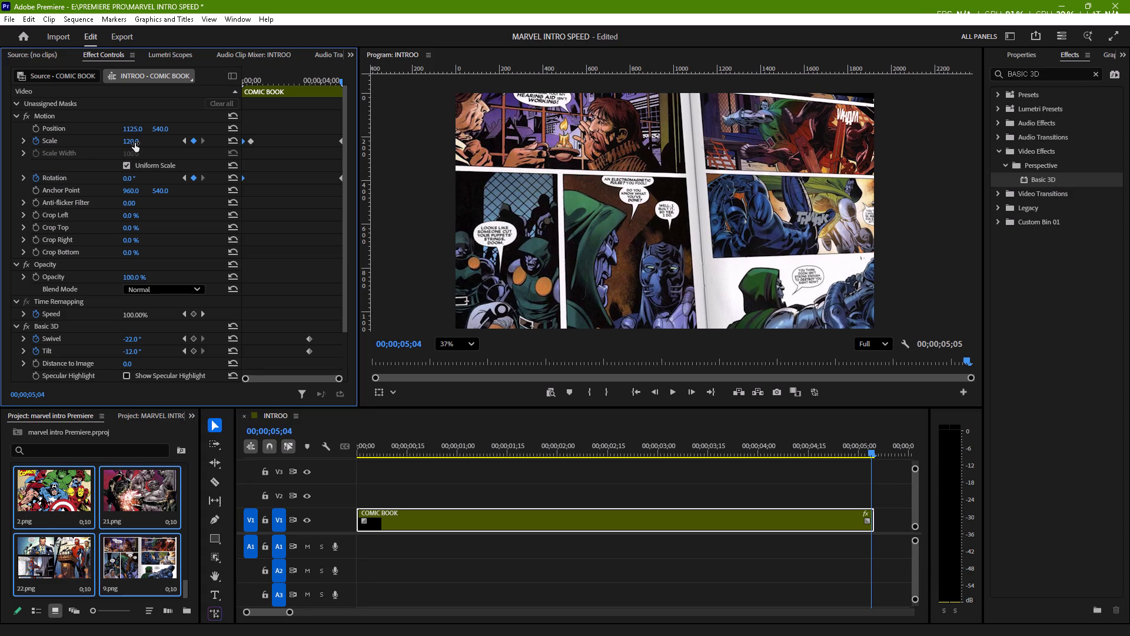
drag(129, 141, 137, 141)
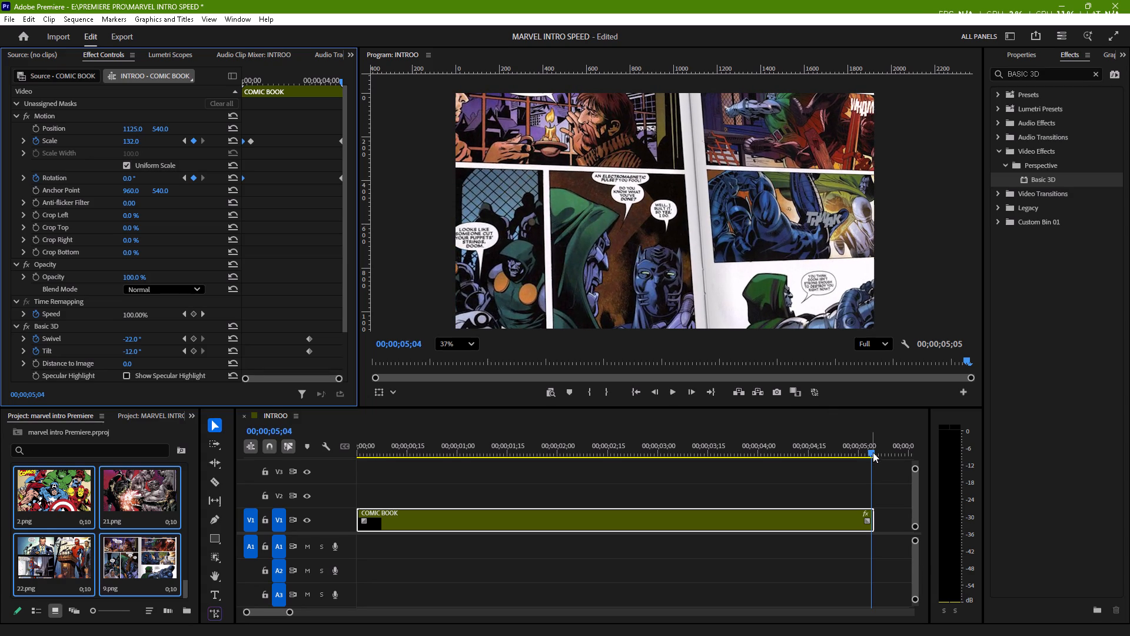
Preview the COMIC BOOK animation from the start of the sequence.
drag(872, 452, 460, 519)
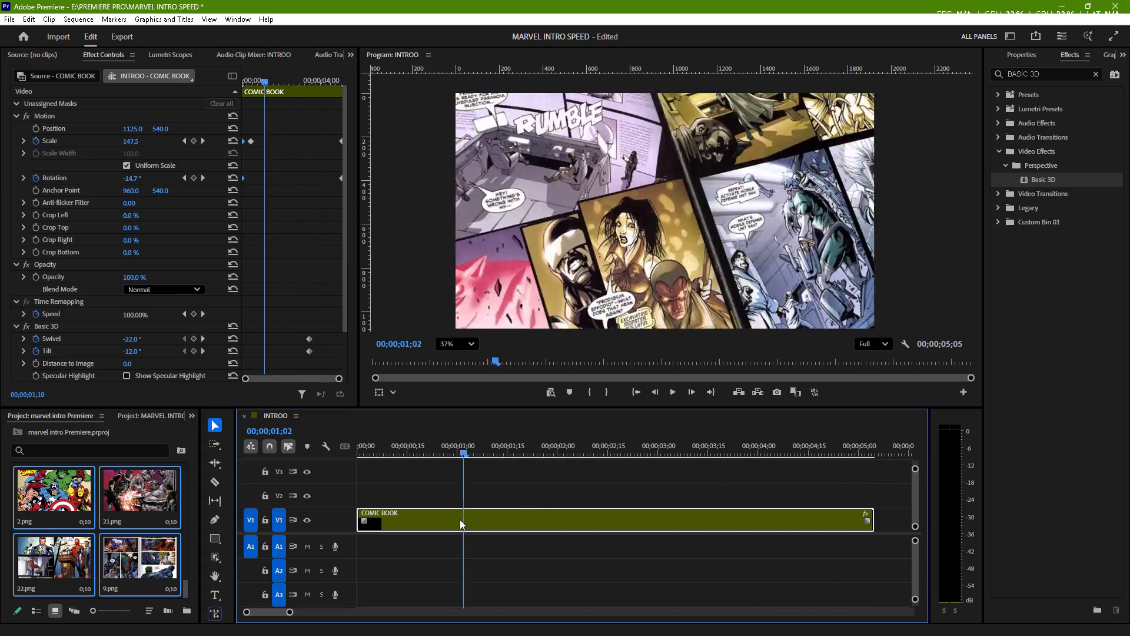
drag(460, 519, 309, 523)
key(space)
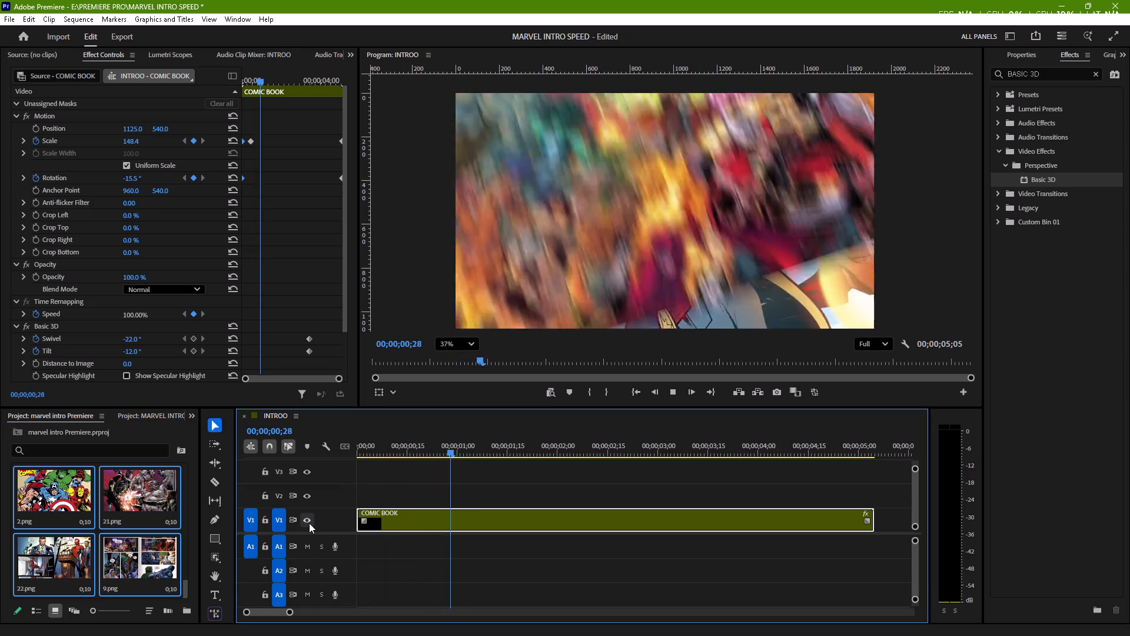